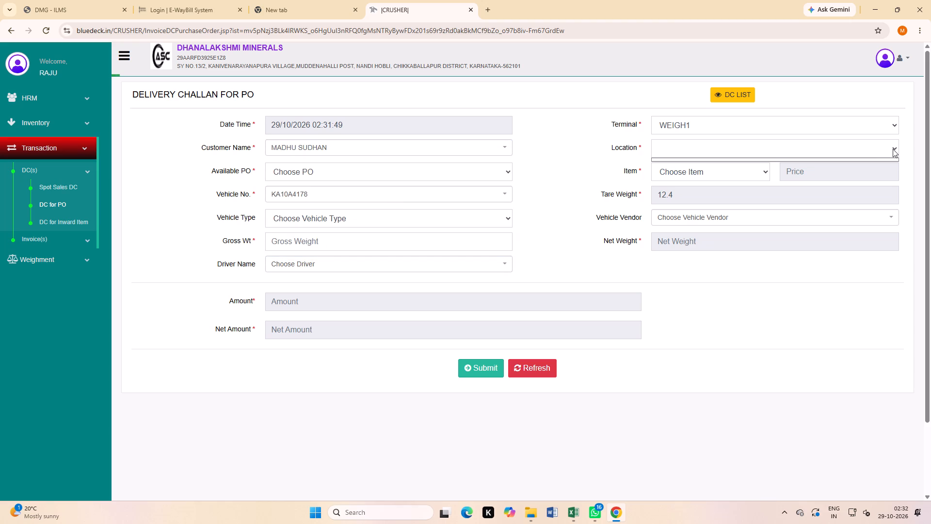
# Examine the choices offered for Location and Available PO for the selected customer on the delivery challan.
pyautogui.click(895, 144)
pyautogui.click(895, 144)
pyautogui.doubleClick(767, 162)
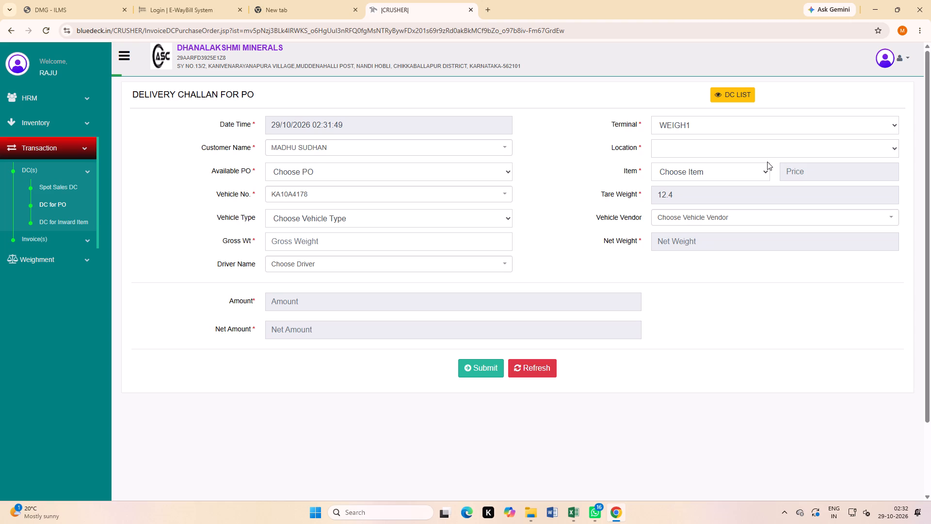
pyautogui.click(762, 149)
pyautogui.click(673, 159)
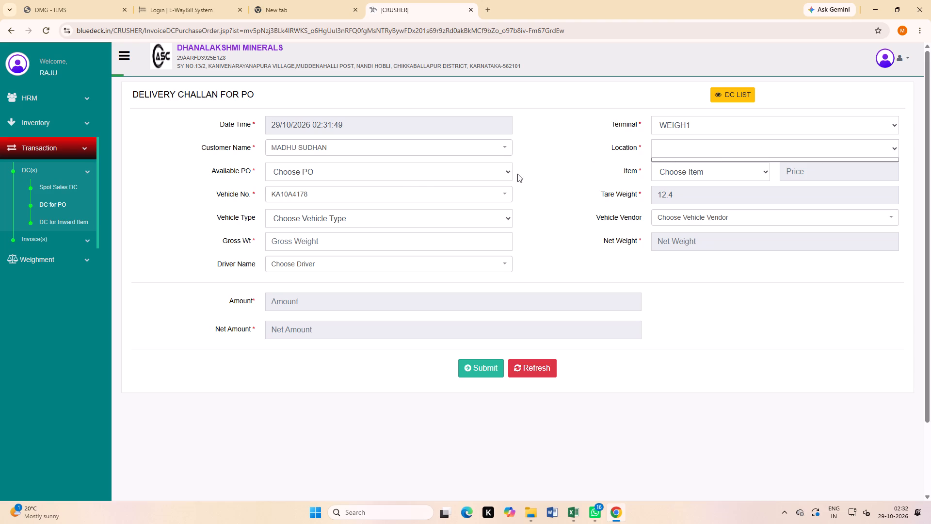
pyautogui.click(361, 164)
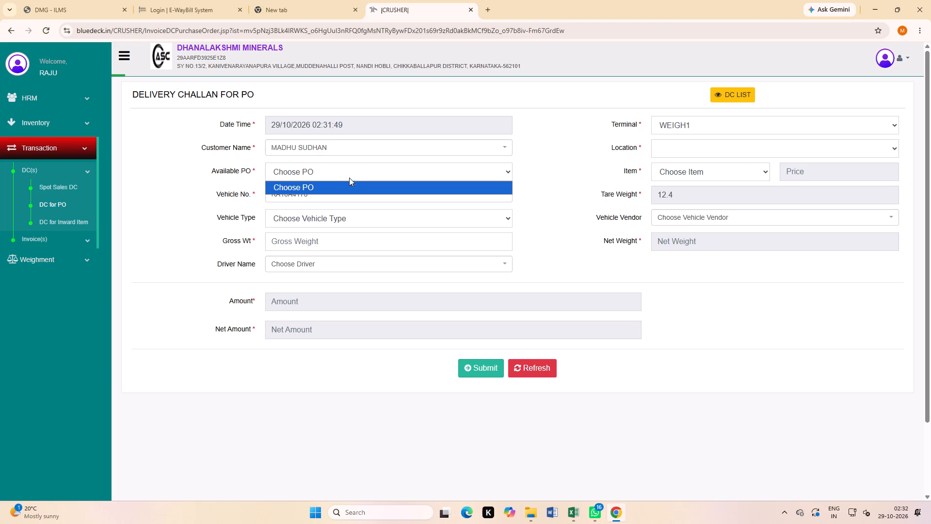
pyautogui.click(338, 213)
pyautogui.click(340, 167)
pyautogui.click(338, 169)
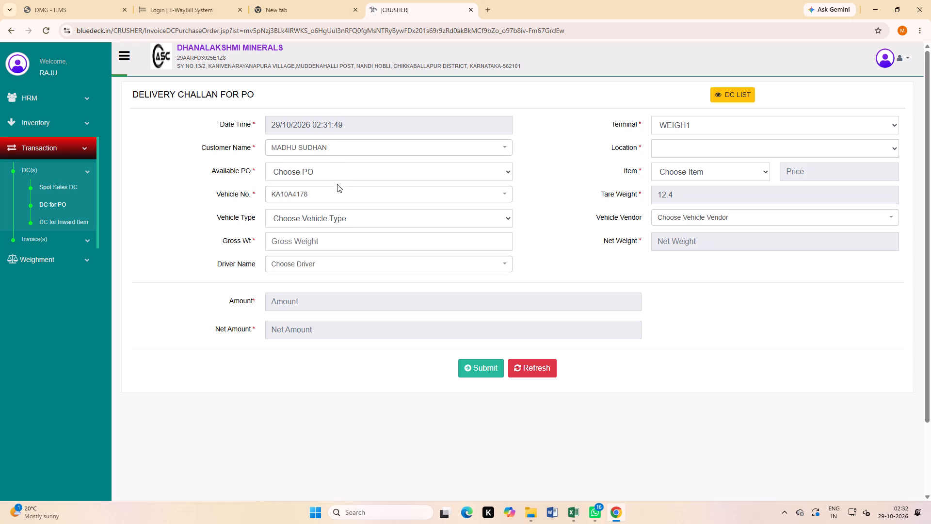
pyautogui.click(330, 223)
pyautogui.click(335, 297)
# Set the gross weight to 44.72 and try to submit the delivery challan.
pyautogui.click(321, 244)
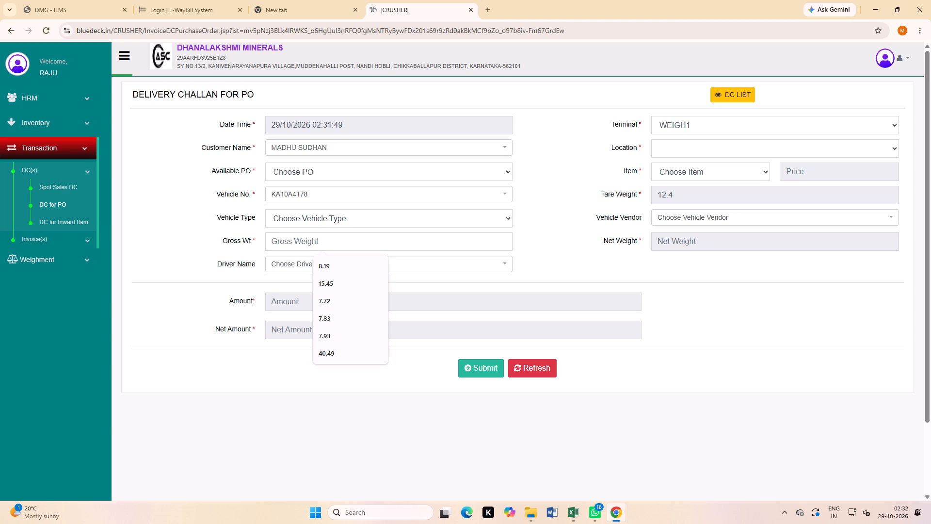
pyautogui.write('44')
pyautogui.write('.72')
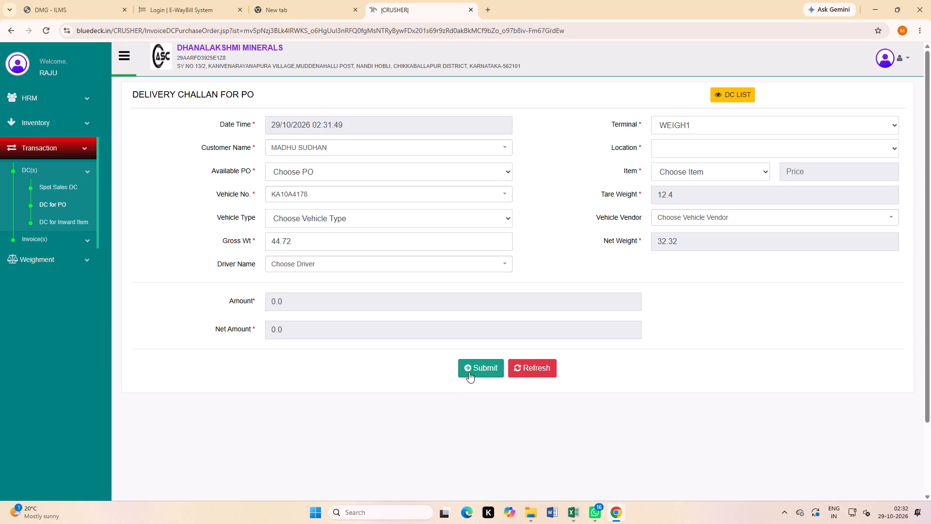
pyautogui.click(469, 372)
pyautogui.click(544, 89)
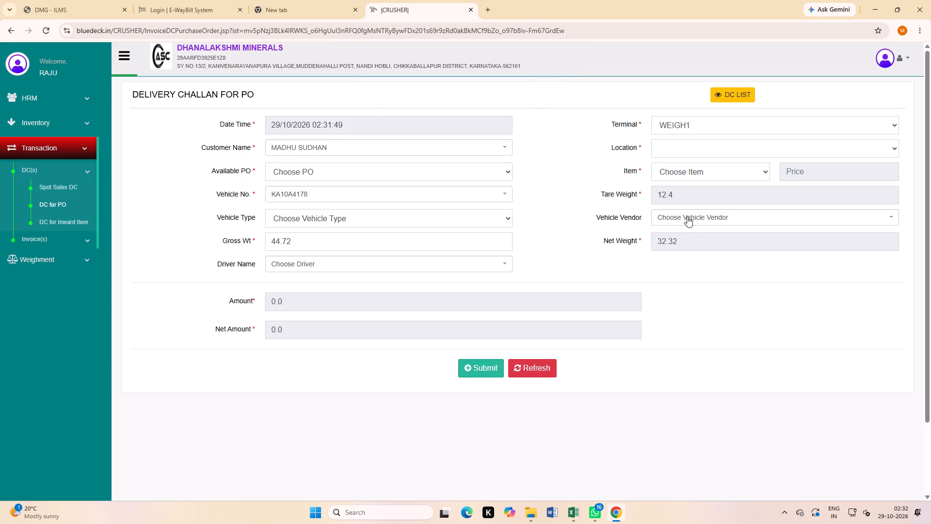
# Examine the choices offered for Vehicle Vendor, Item, Terminal and Location on the delivery challan.
pyautogui.click(687, 220)
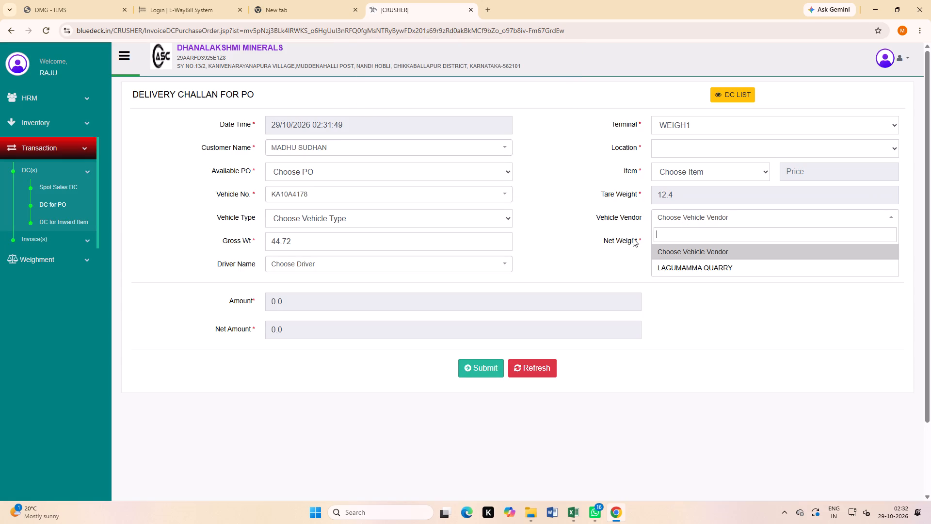
pyautogui.click(633, 238)
pyautogui.click(688, 176)
pyautogui.click(688, 176)
pyautogui.doubleClick(693, 170)
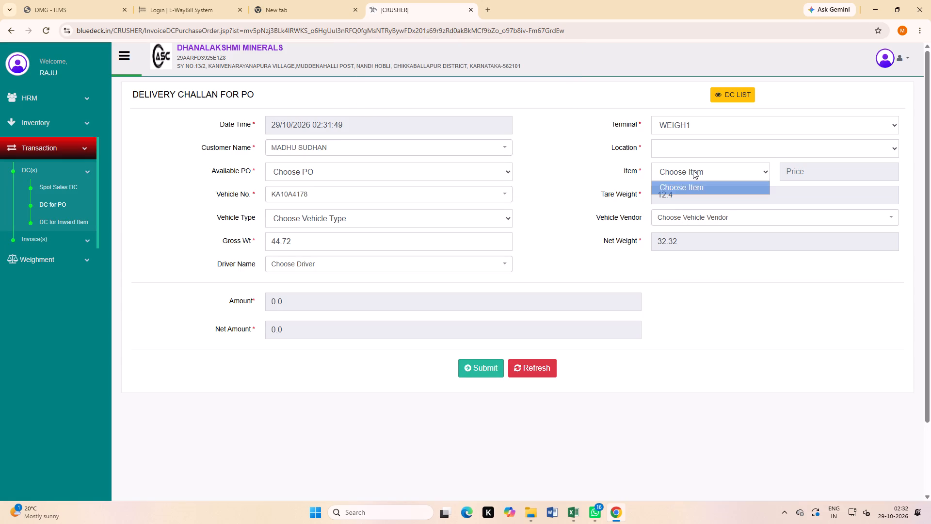
pyautogui.click(693, 170)
pyautogui.click(694, 130)
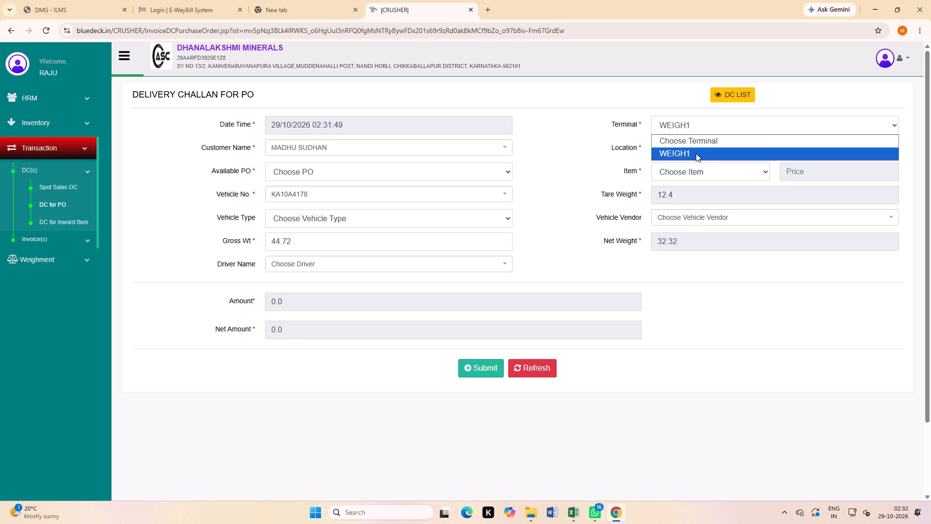
pyautogui.click(696, 152)
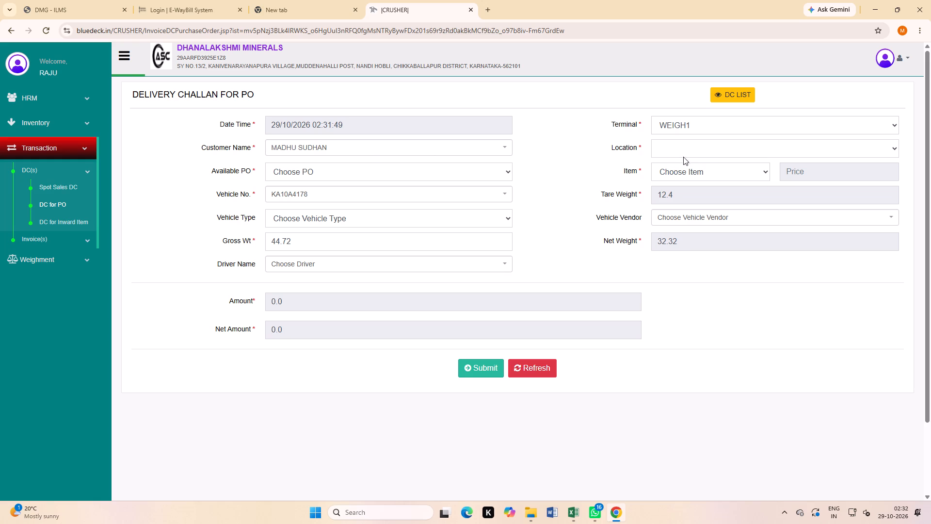
pyautogui.tripleClick(690, 148)
pyautogui.click(690, 148)
pyautogui.tripleClick(687, 146)
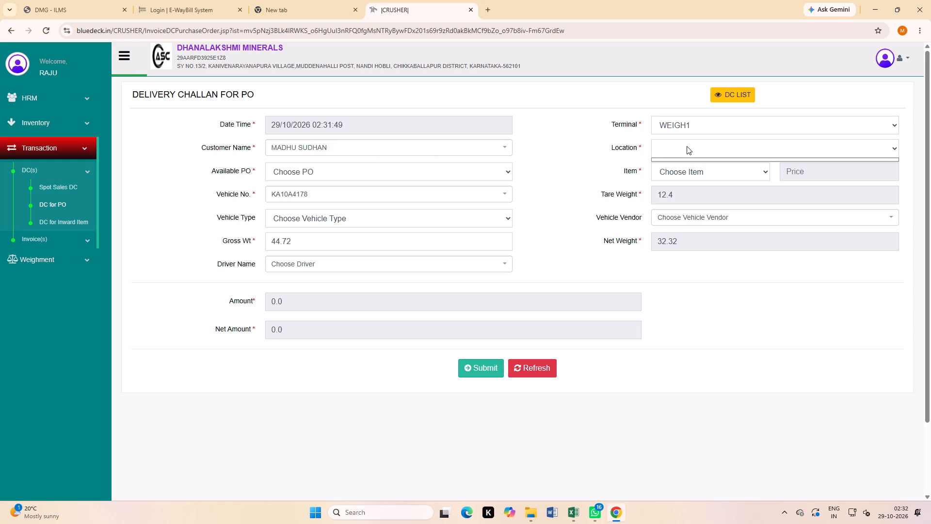
pyautogui.click(687, 146)
pyautogui.click(687, 146)
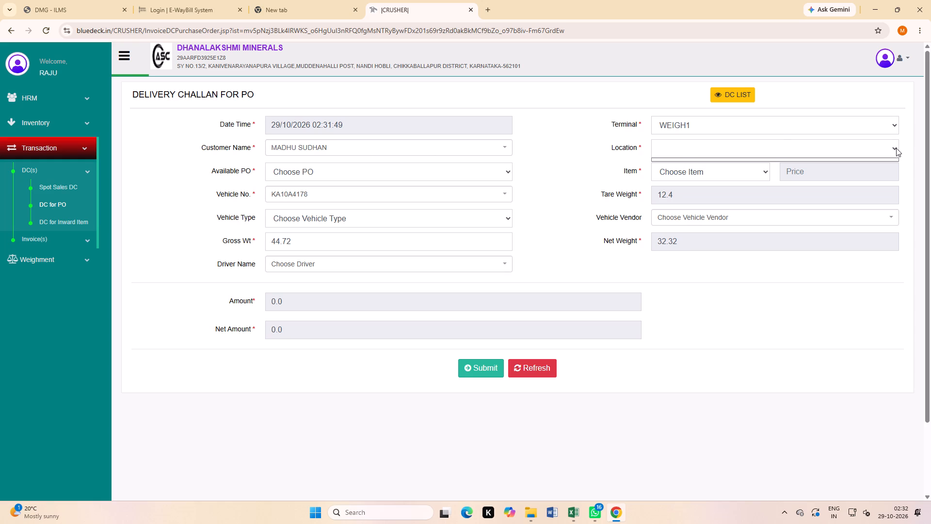
pyautogui.doubleClick(895, 147)
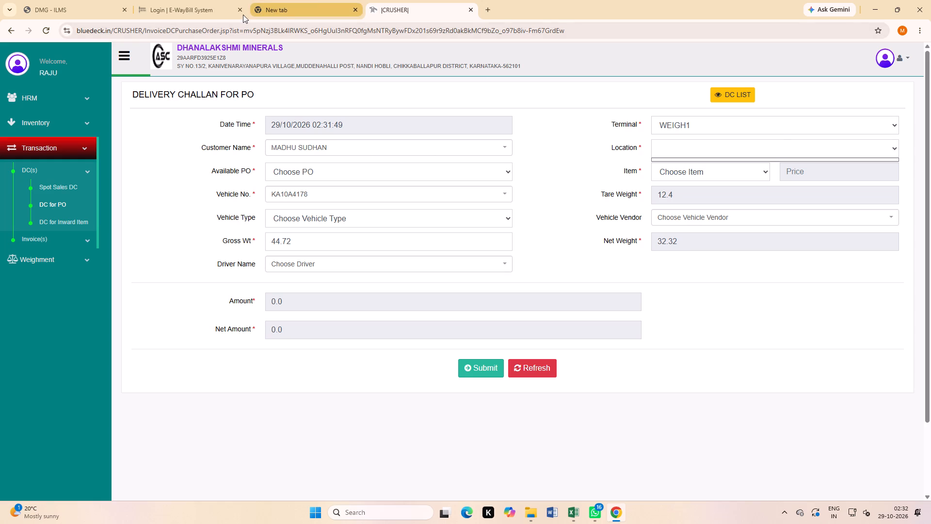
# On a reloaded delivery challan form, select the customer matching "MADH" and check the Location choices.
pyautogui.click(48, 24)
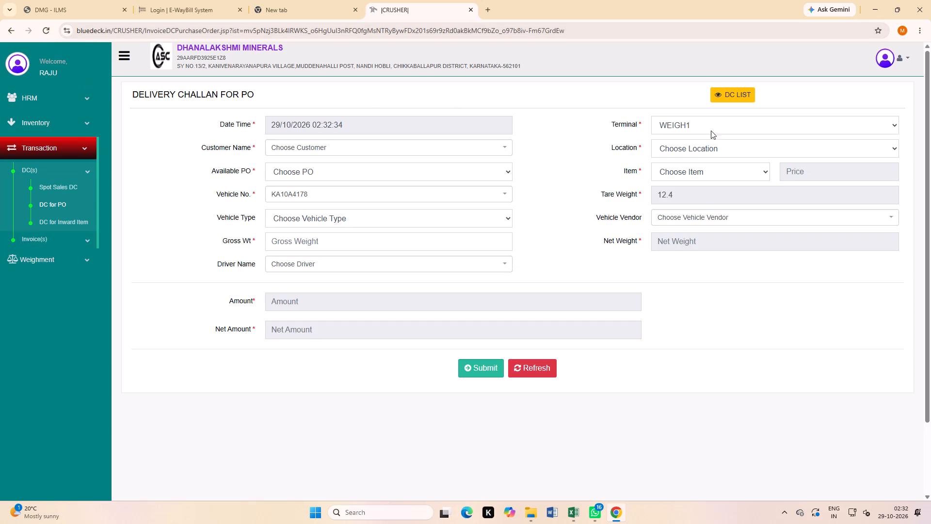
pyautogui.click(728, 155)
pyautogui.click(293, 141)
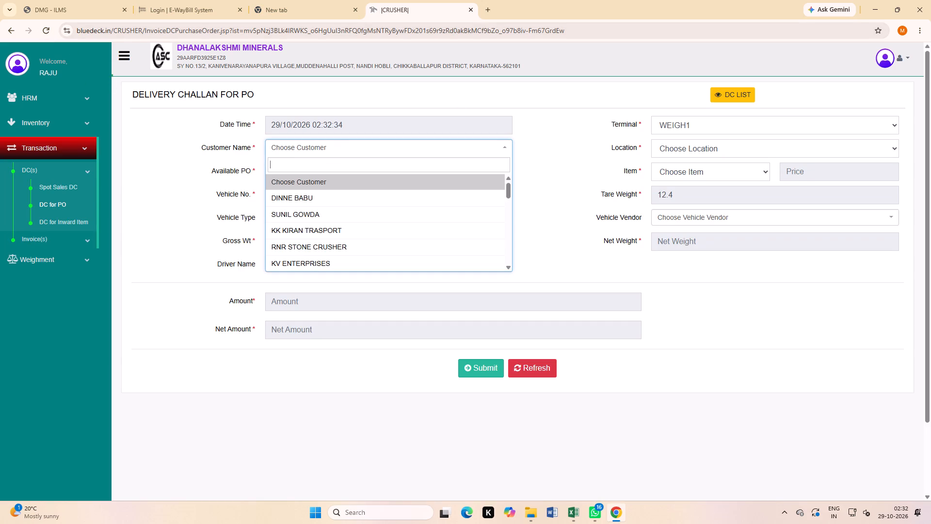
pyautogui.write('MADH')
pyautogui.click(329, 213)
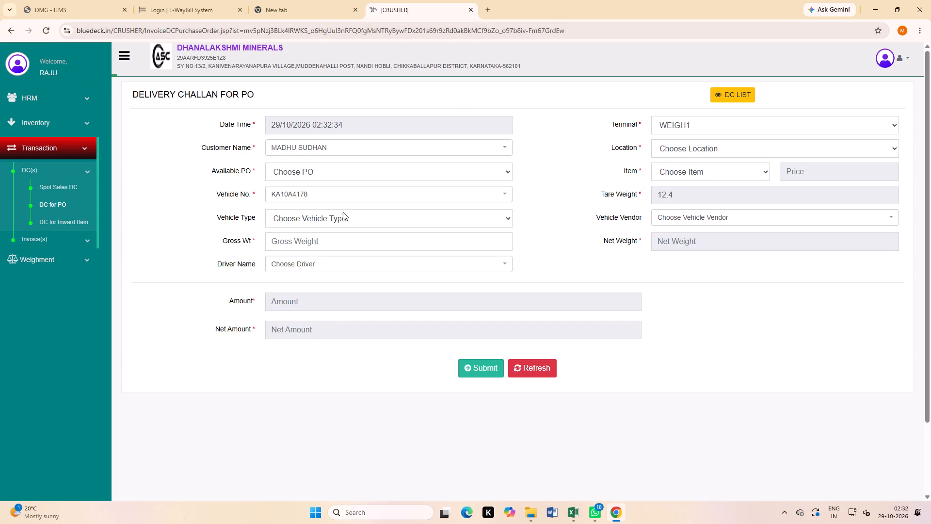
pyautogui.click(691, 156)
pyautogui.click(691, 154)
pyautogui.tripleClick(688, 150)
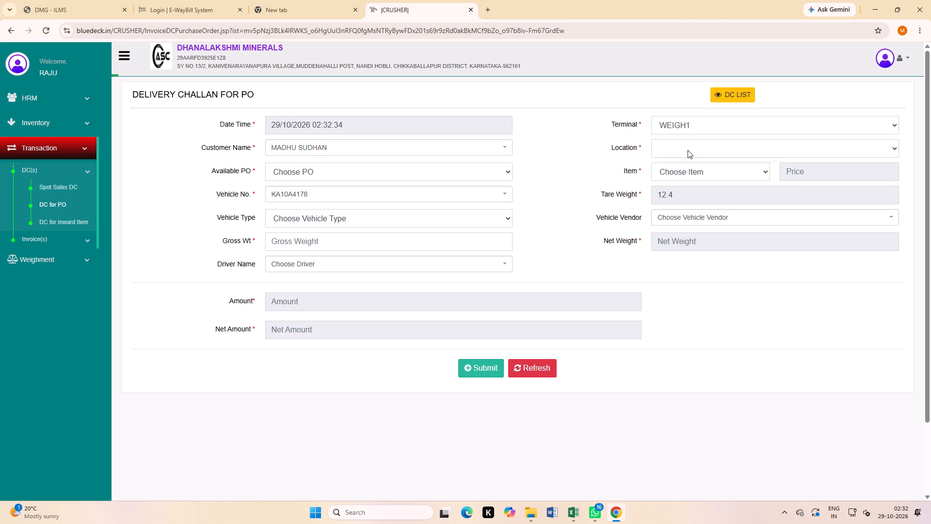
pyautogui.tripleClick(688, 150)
pyautogui.click(44, 262)
pyautogui.click(51, 208)
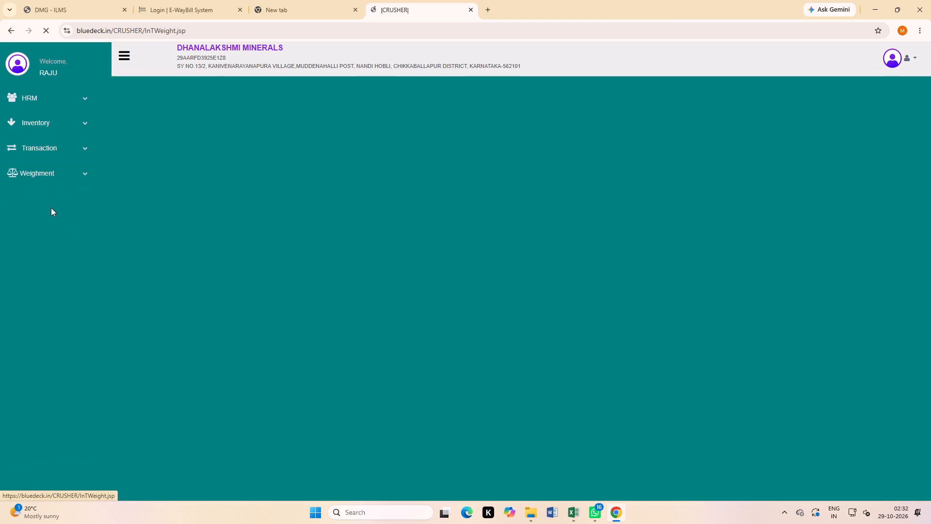
pyautogui.click(838, 147)
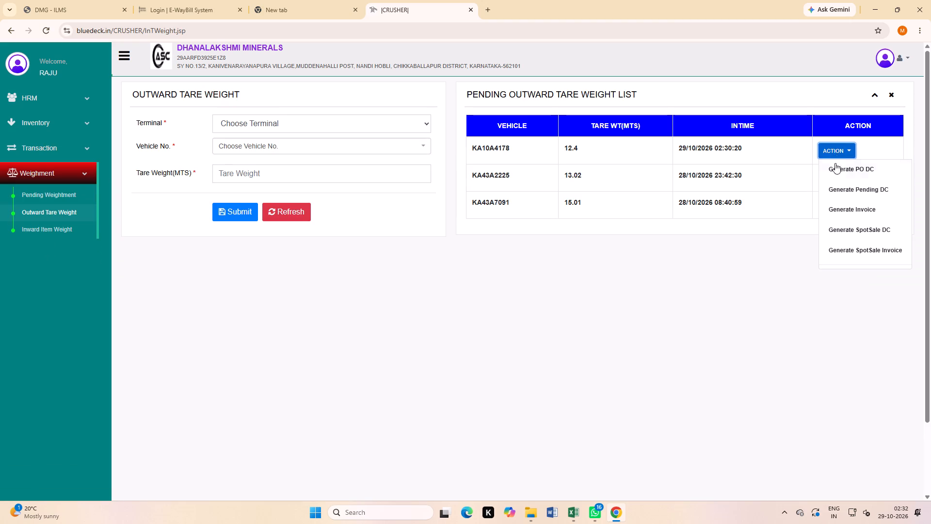
pyautogui.click(872, 167)
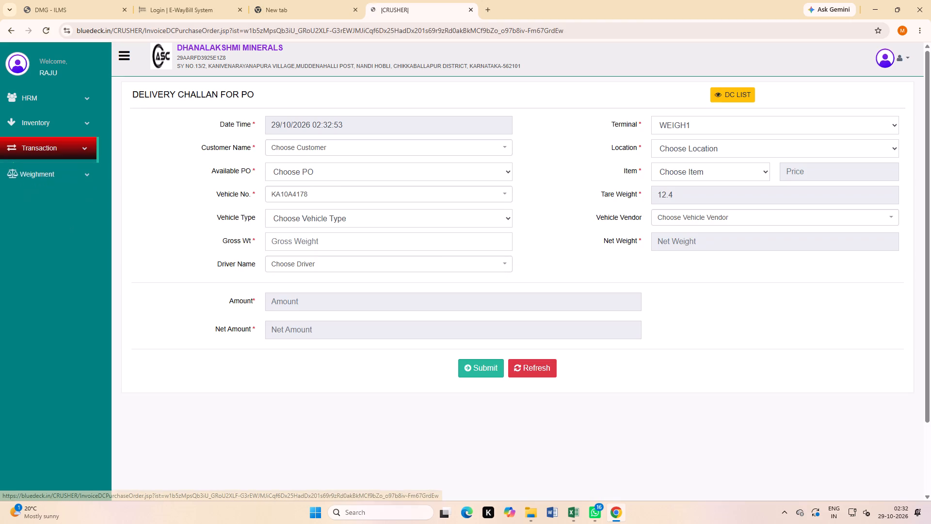
# Select the customer matching "MADH" on the new challan and check the Location and Available PO choices.
pyautogui.click(359, 146)
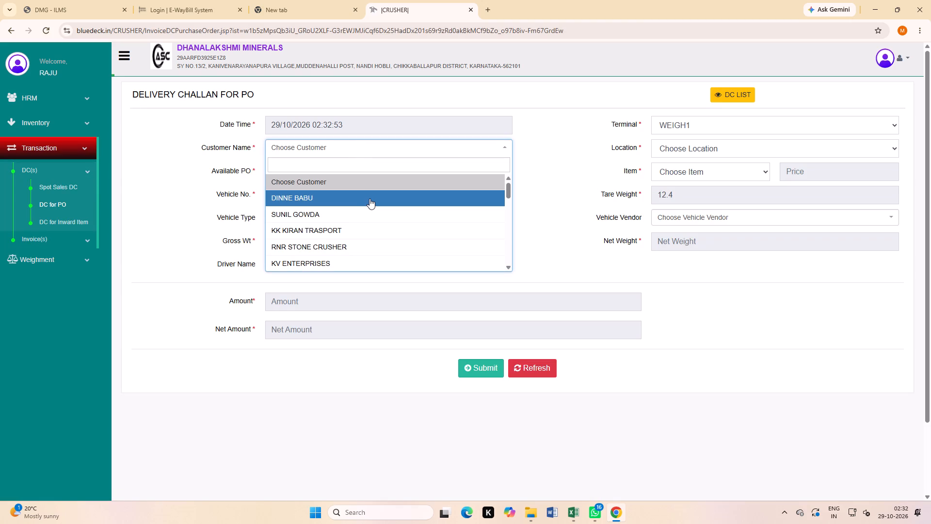
pyautogui.write('MADH')
pyautogui.click(379, 208)
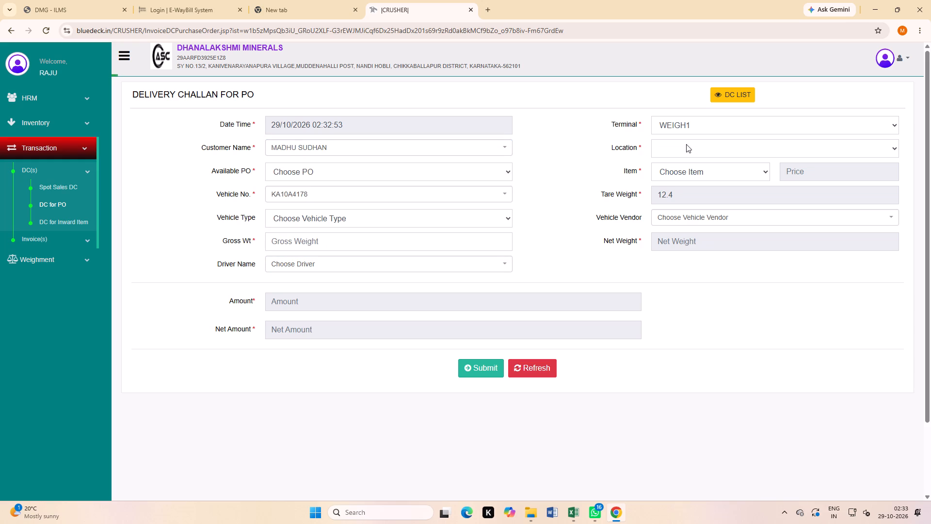
pyautogui.tripleClick(692, 144)
pyautogui.doubleClick(692, 144)
pyautogui.click(355, 174)
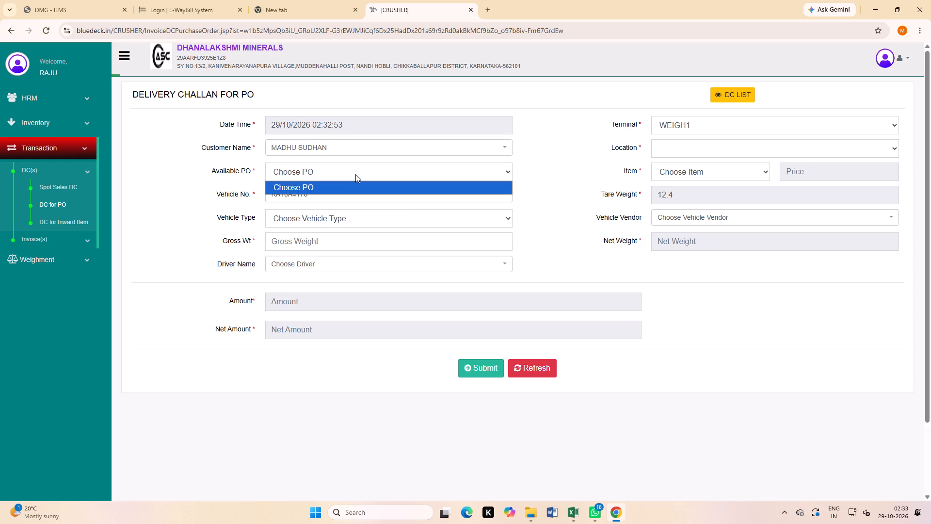
pyautogui.click(355, 174)
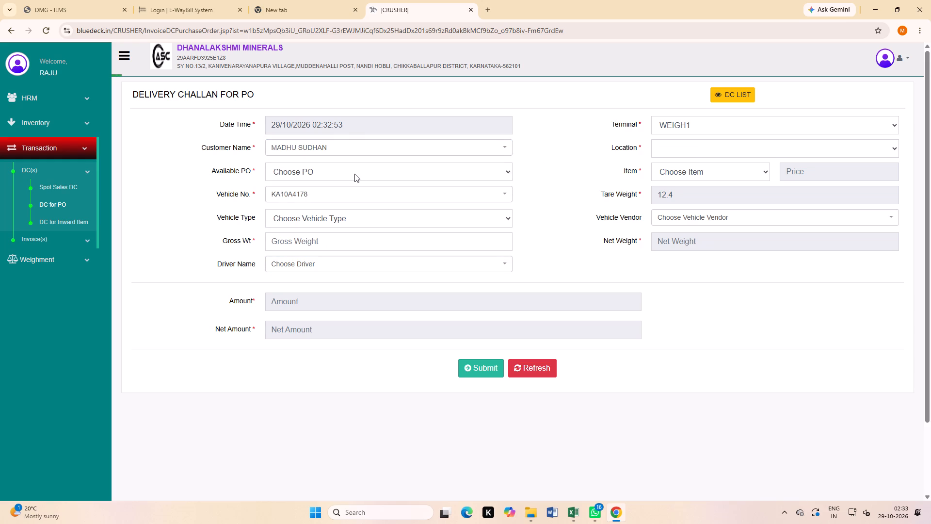
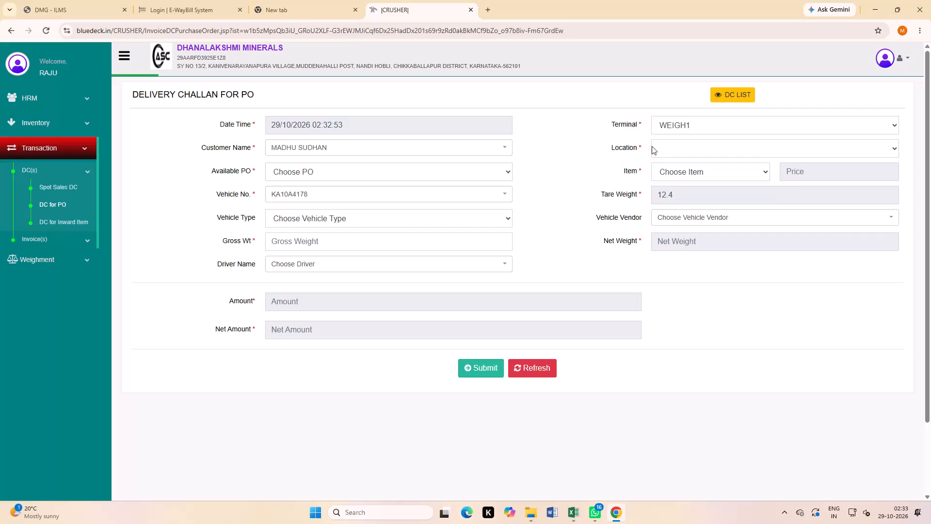
# Examine the choices offered for Location and Available PO on the delivery challan, along with the Vehicle No. list.
pyautogui.tripleClick(655, 146)
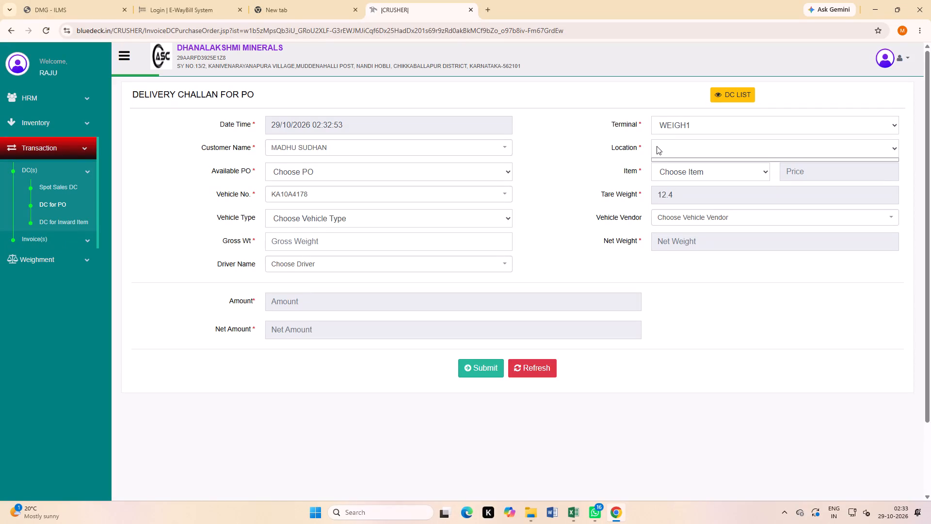
pyautogui.click(657, 146)
pyautogui.click(691, 142)
pyautogui.click(689, 164)
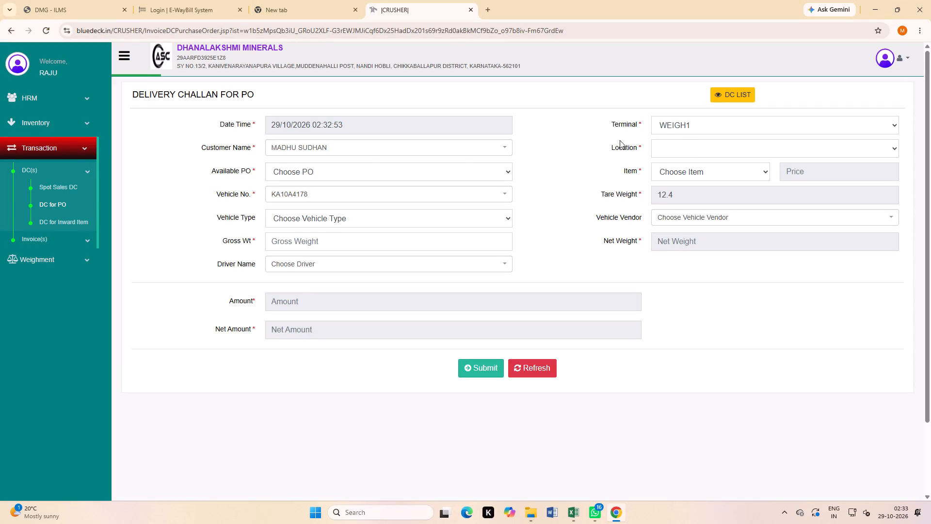
pyautogui.click(587, 164)
pyautogui.click(709, 123)
pyautogui.click(701, 152)
pyautogui.click(635, 146)
pyautogui.click(709, 145)
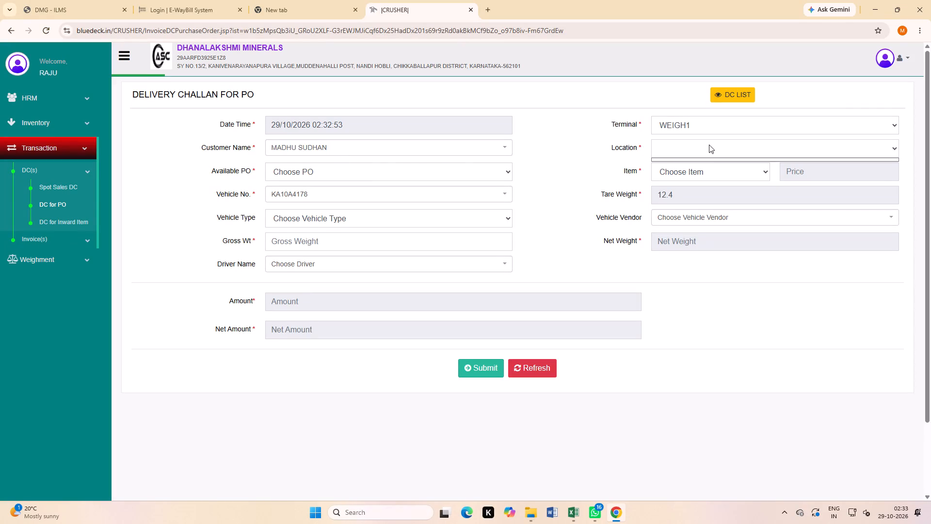
pyautogui.doubleClick(706, 161)
pyautogui.doubleClick(890, 142)
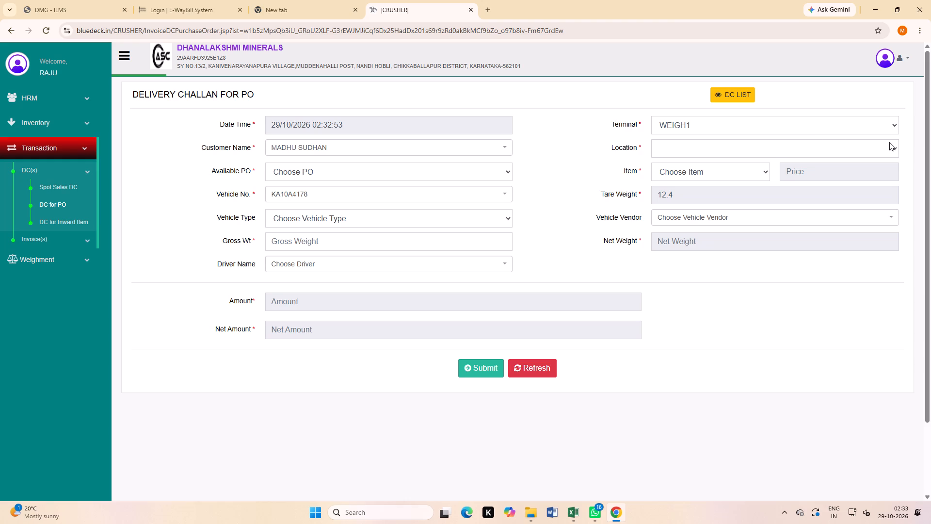
pyautogui.doubleClick(858, 159)
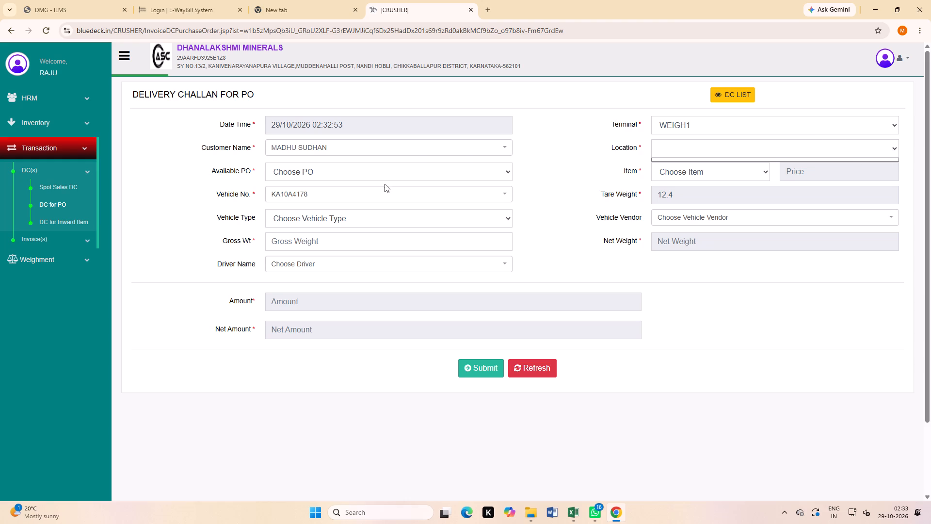
pyautogui.click(387, 177)
pyautogui.click(367, 196)
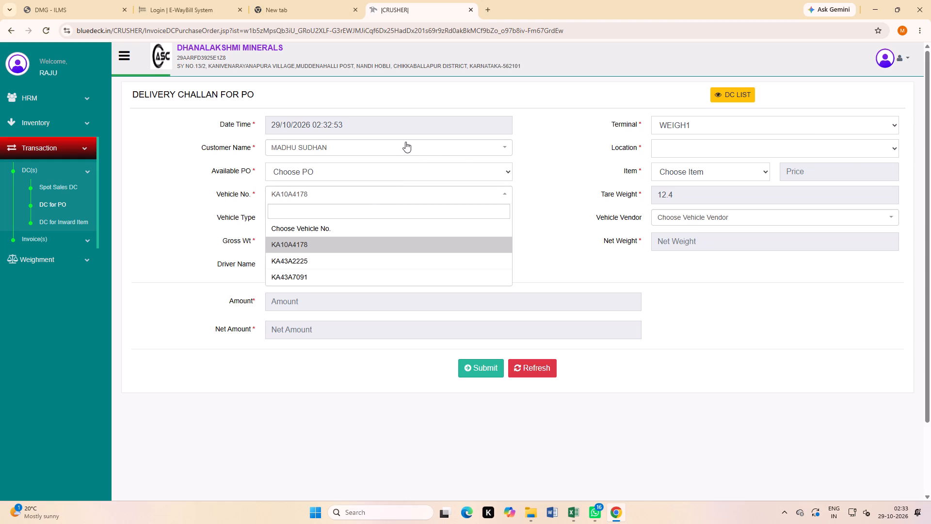
pyautogui.click(542, 156)
pyautogui.click(689, 144)
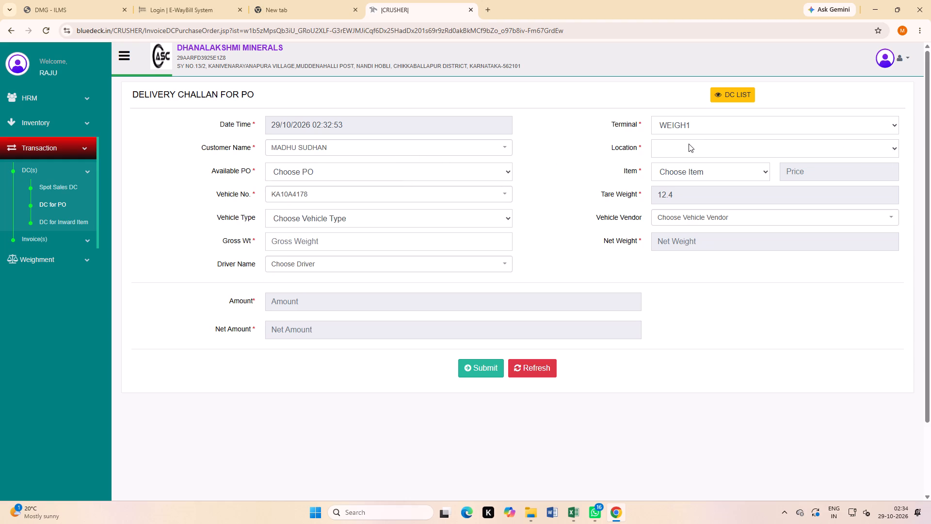
pyautogui.tripleClick(728, 160)
pyautogui.doubleClick(729, 158)
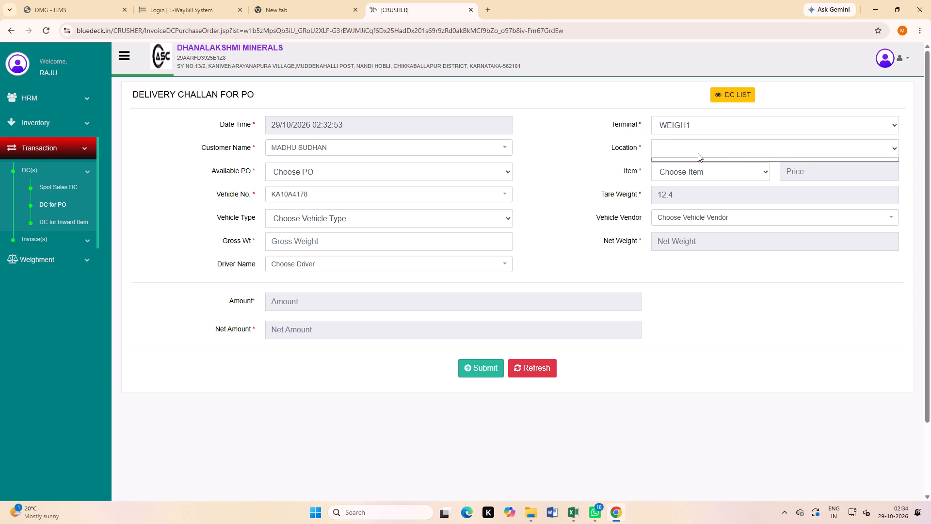
pyautogui.click(657, 152)
pyautogui.click(665, 138)
pyautogui.click(673, 150)
pyautogui.click(667, 153)
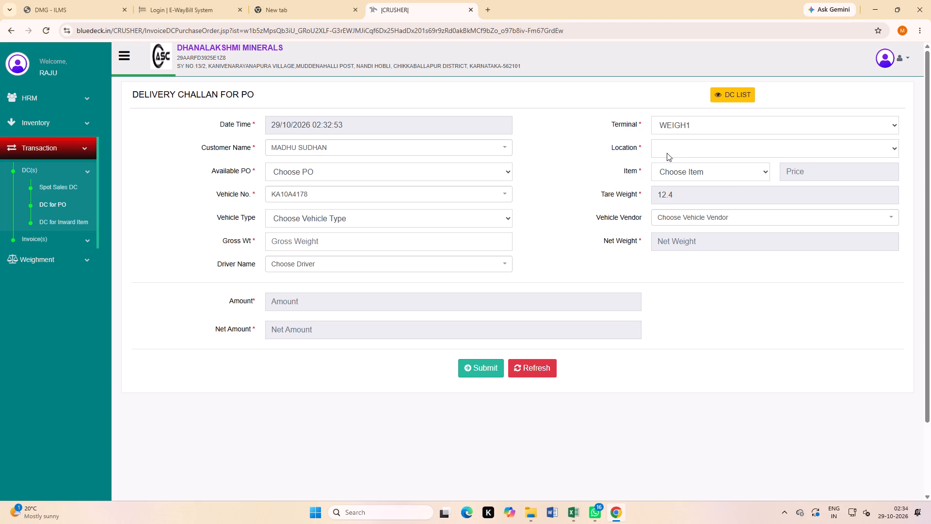
pyautogui.click(665, 153)
pyautogui.click(671, 160)
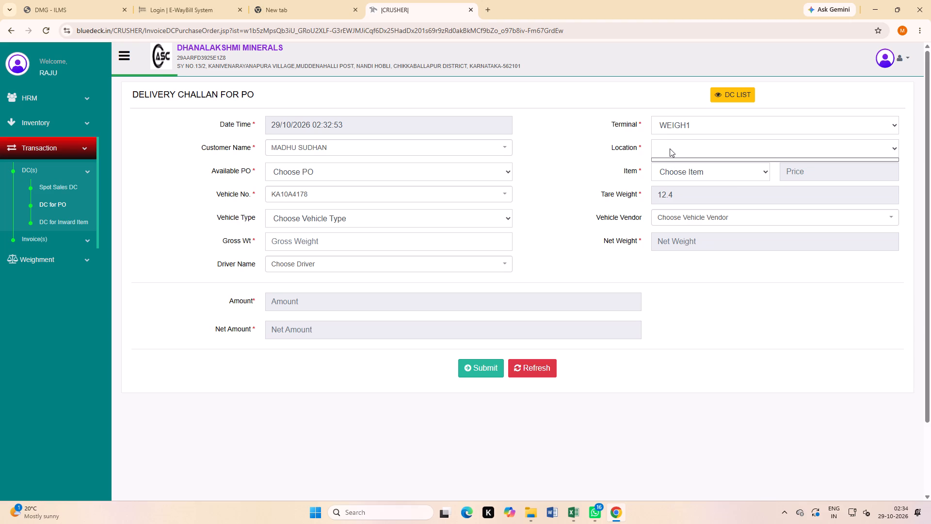
pyautogui.click(670, 148)
pyautogui.click(670, 148)
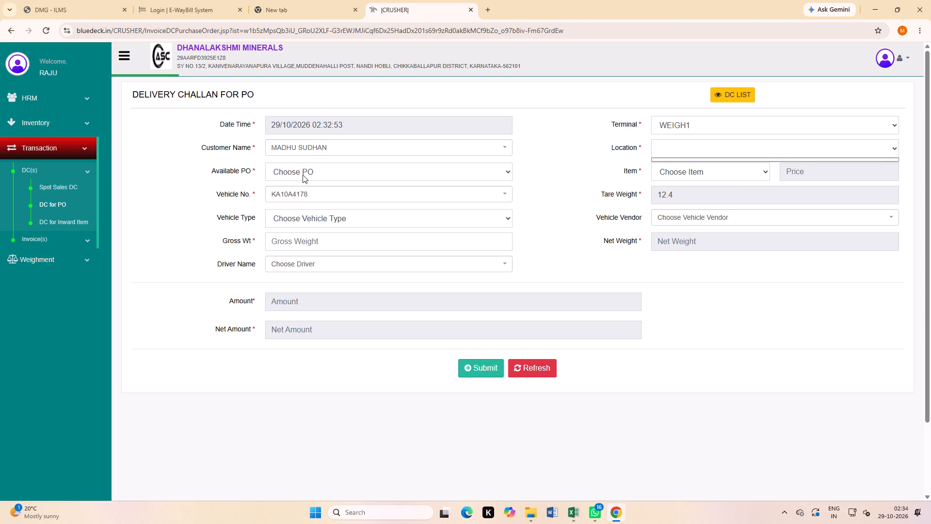
pyautogui.click(310, 173)
pyautogui.click(314, 195)
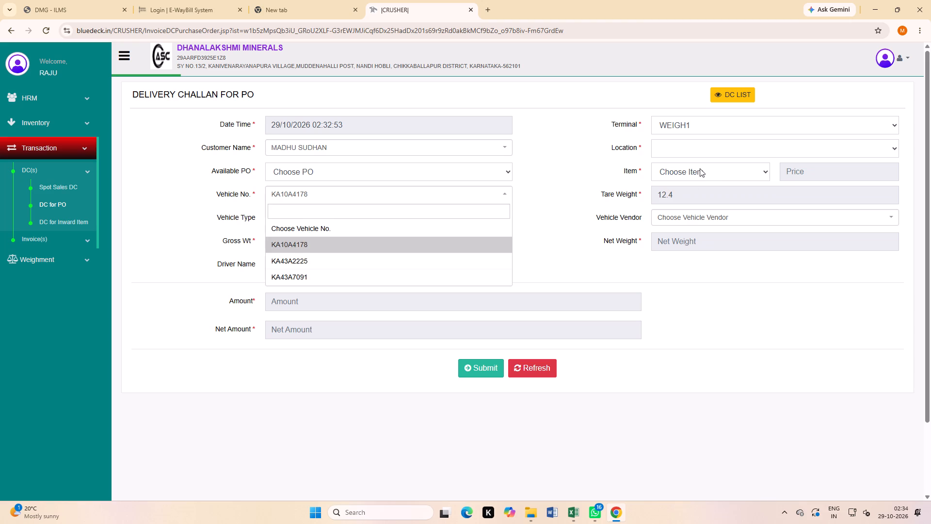
# Examine the Item choices on the delivery challan and recheck those for Location and Available PO.
pyautogui.click(700, 168)
pyautogui.click(694, 179)
pyautogui.click(689, 171)
pyautogui.doubleClick(681, 187)
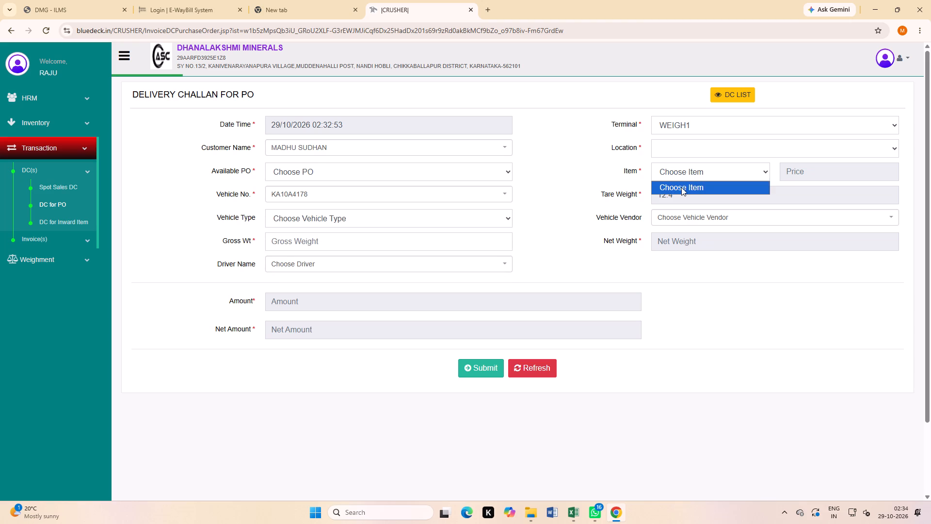
pyautogui.click(681, 174)
pyautogui.doubleClick(672, 191)
pyautogui.click(675, 168)
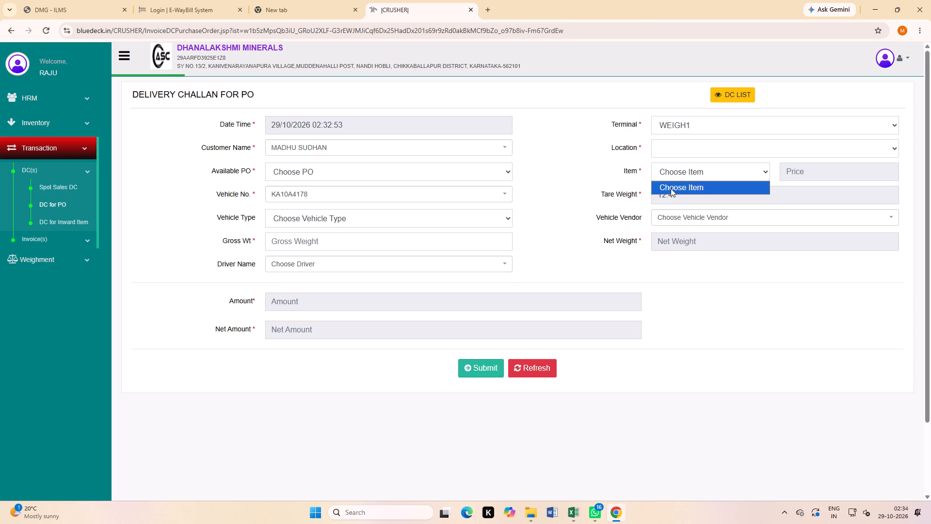
pyautogui.click(671, 187)
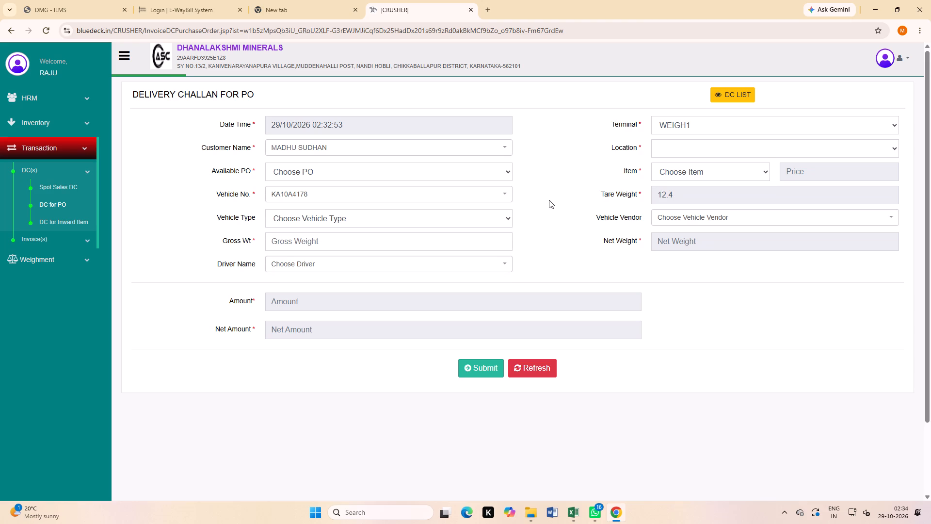
pyautogui.press('space')
pyautogui.press('space')
pyautogui.press('space')
pyautogui.press('space')
pyautogui.press('space')
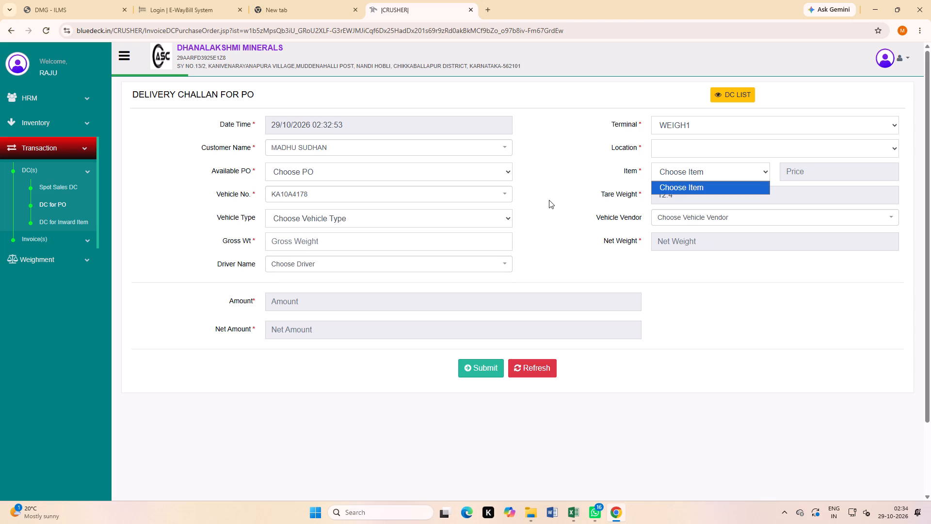
pyautogui.click(595, 165)
pyautogui.click(673, 146)
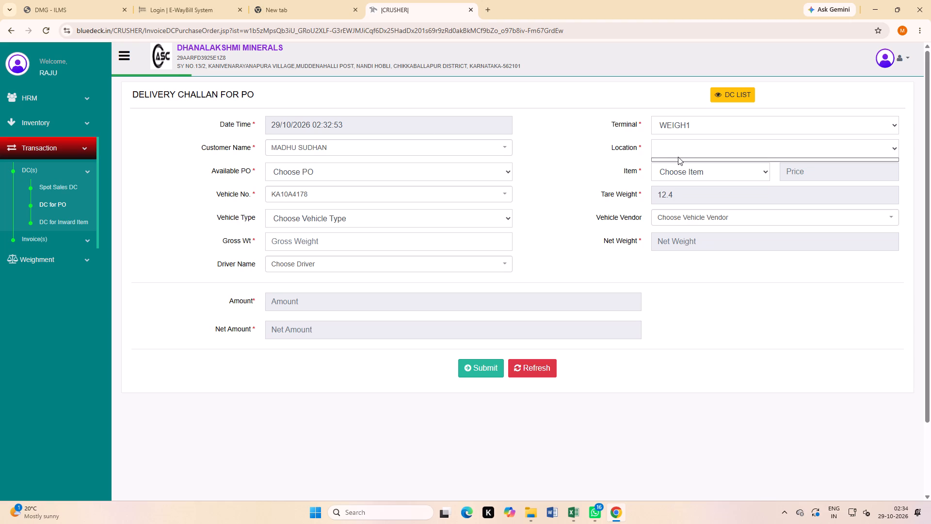
pyautogui.click(678, 157)
pyautogui.click(385, 175)
pyautogui.click(347, 191)
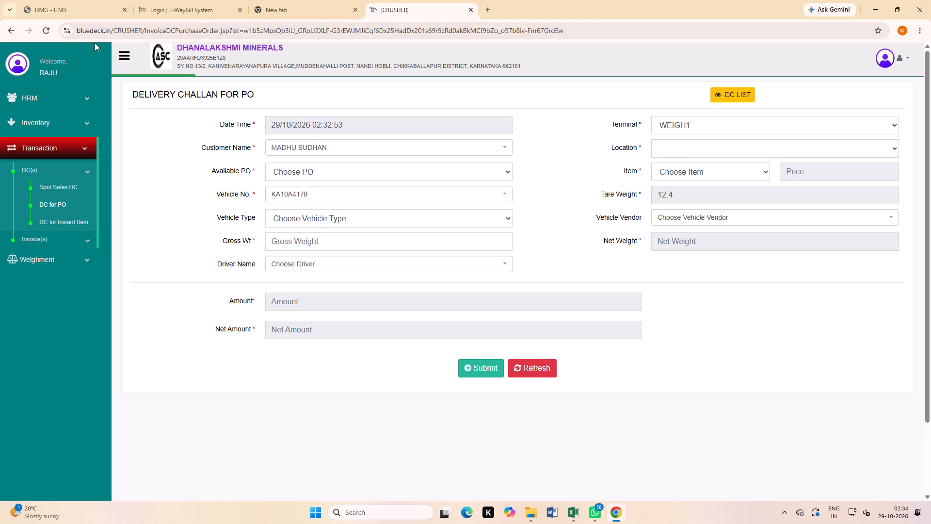
# Reload the delivery challan form and select the last of the customers matching "MAD".
pyautogui.click(47, 33)
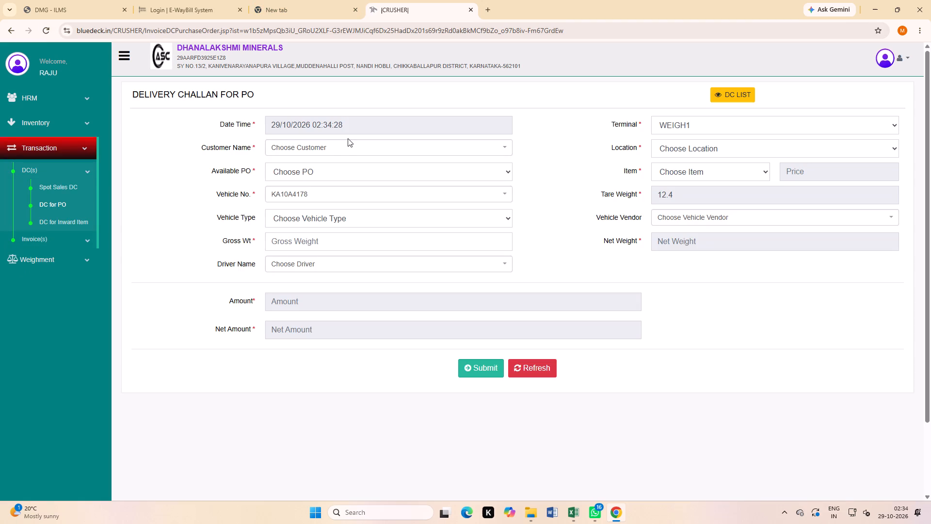
pyautogui.click(344, 150)
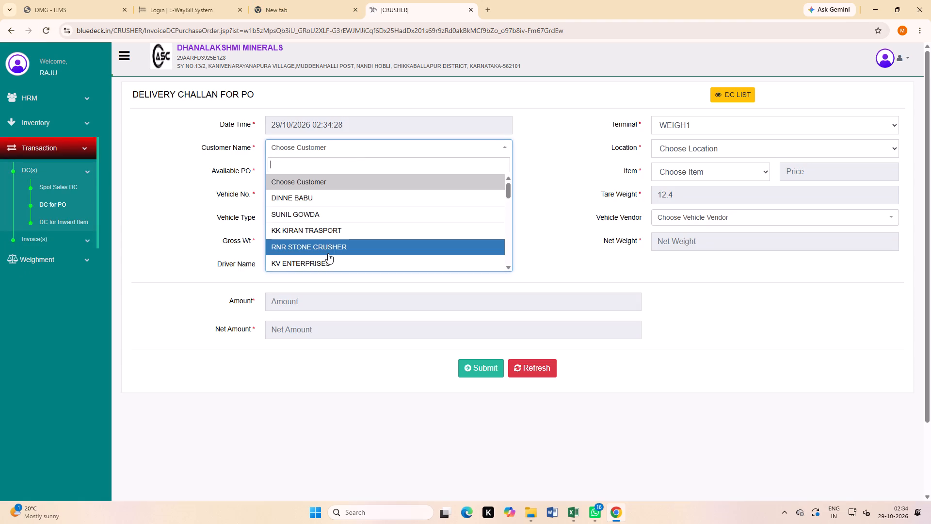
pyautogui.write('MAD')
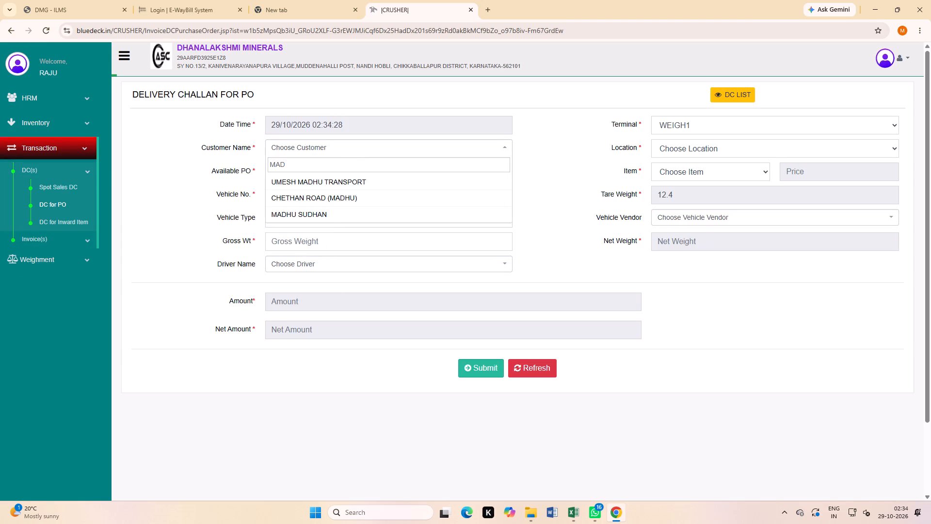
pyautogui.click(328, 215)
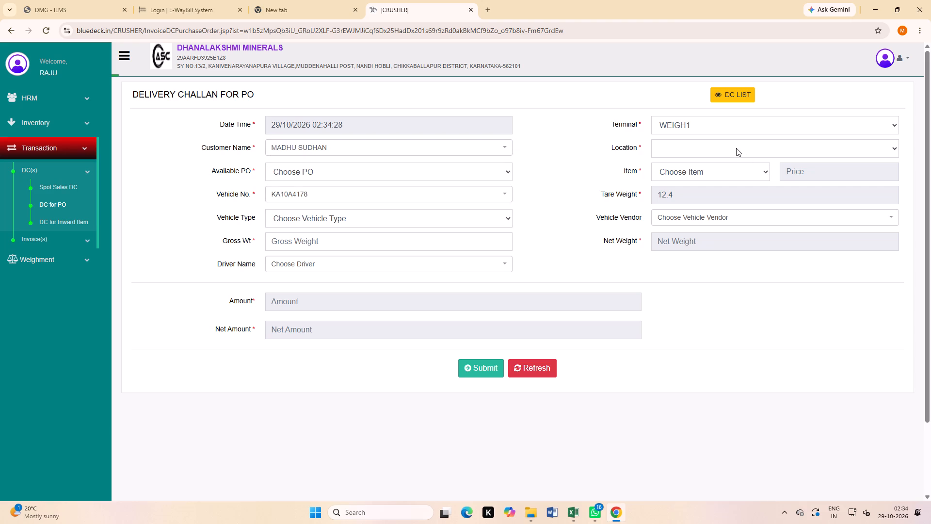
# Check the Location and Available PO choices for the selected customer on the reloaded challan.
pyautogui.click(736, 148)
pyautogui.click(727, 160)
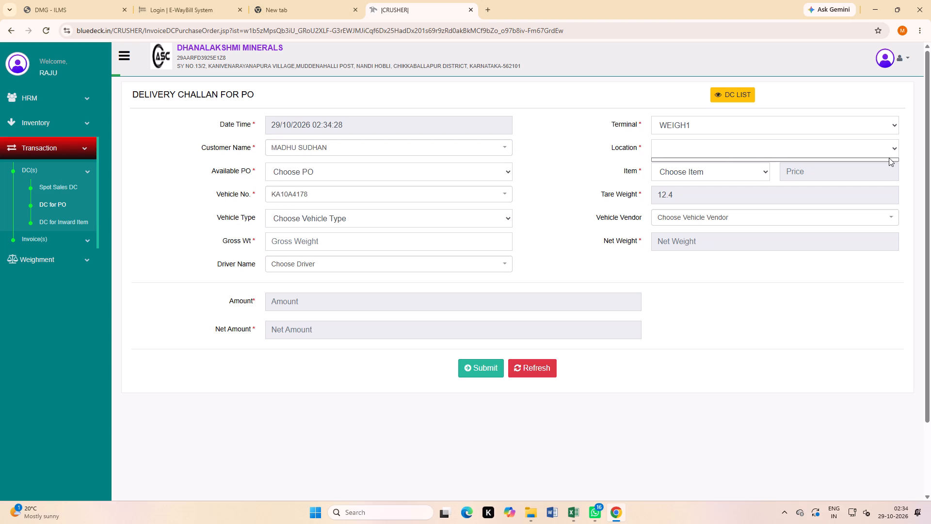
pyautogui.doubleClick(885, 158)
pyautogui.click(889, 147)
pyautogui.click(783, 146)
pyautogui.click(728, 160)
pyautogui.click(325, 176)
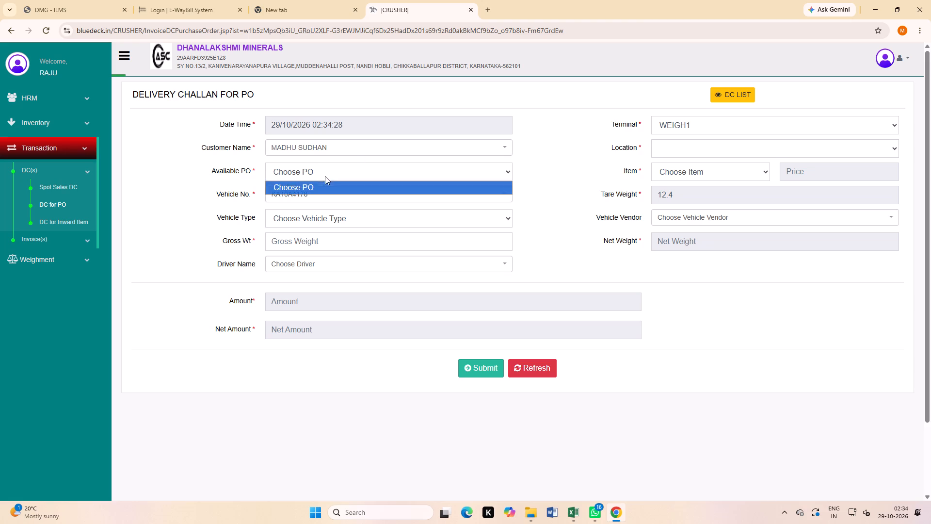
pyautogui.click(326, 190)
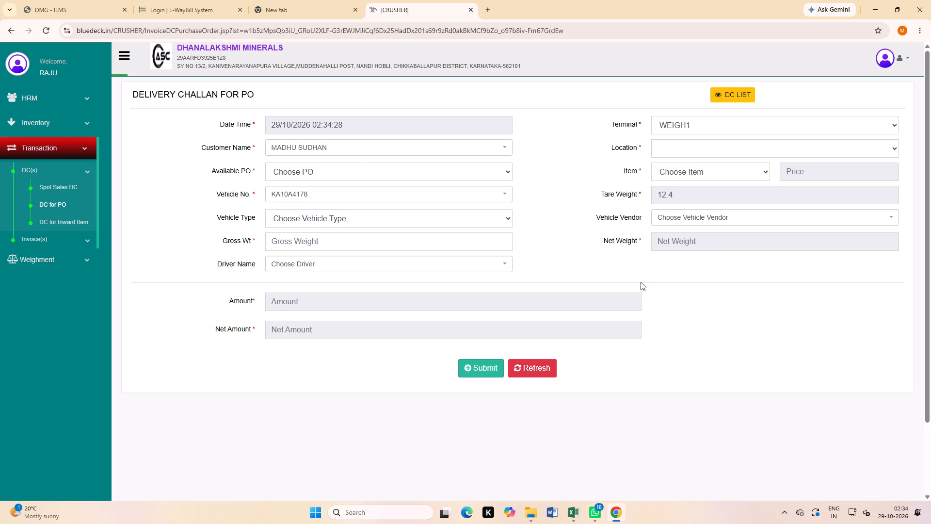
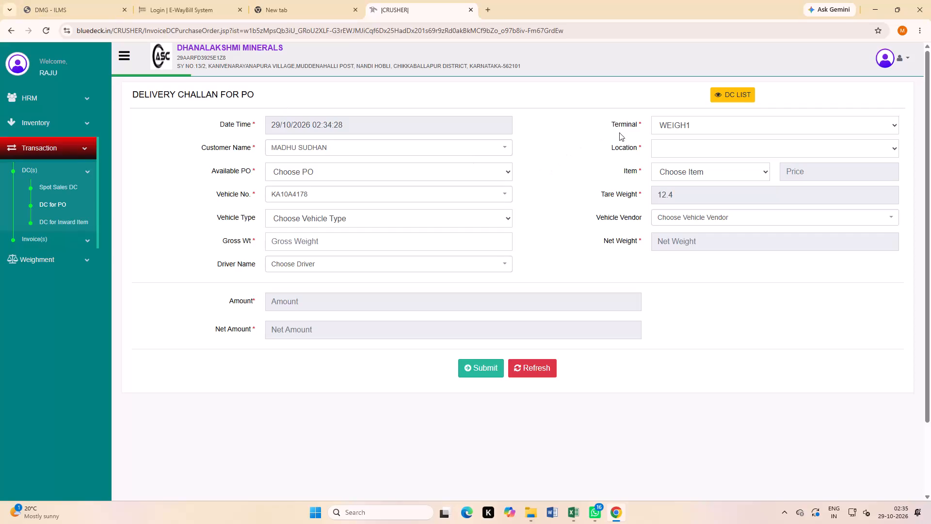
# Recheck the Location and Available PO choices on the delivery challan for the selected customer.
pyautogui.tripleClick(682, 148)
pyautogui.click(682, 148)
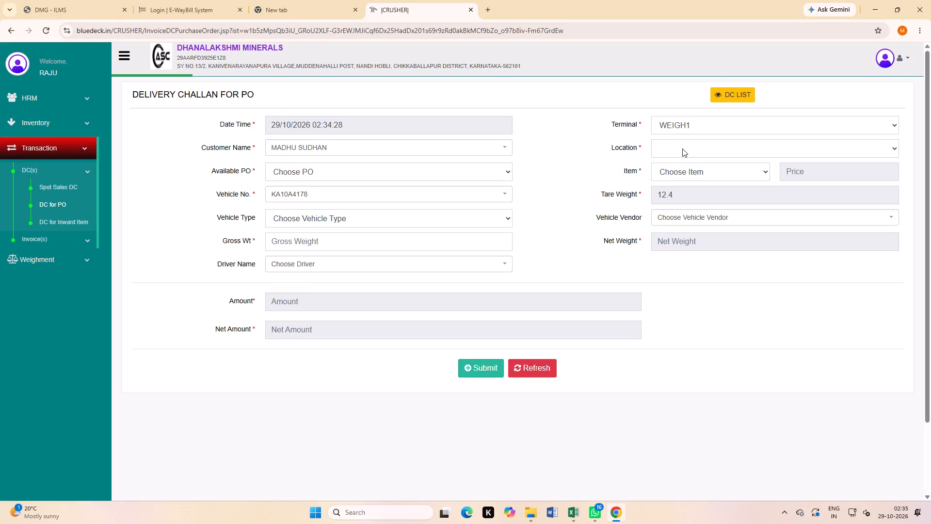
pyautogui.click(682, 148)
pyautogui.doubleClick(683, 158)
pyautogui.click(357, 160)
pyautogui.click(330, 176)
pyautogui.doubleClick(328, 180)
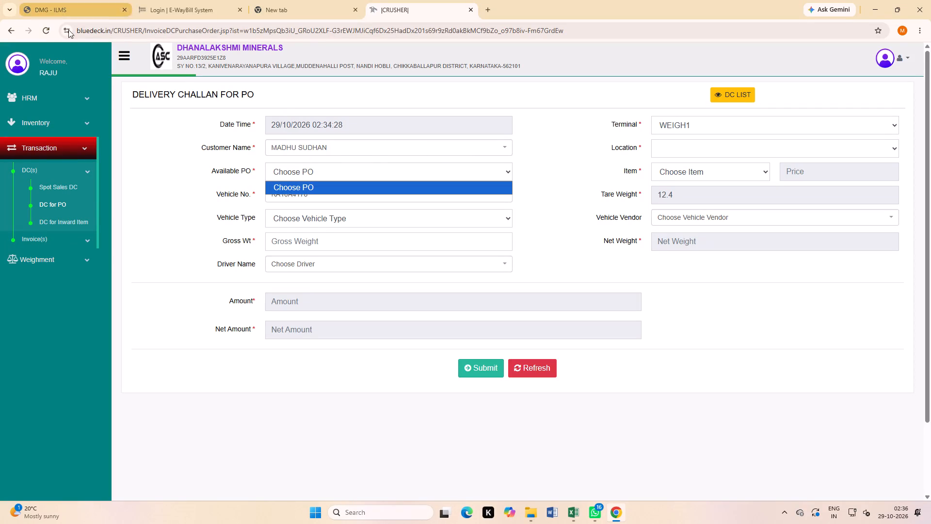
pyautogui.click(62, 264)
pyautogui.click(60, 212)
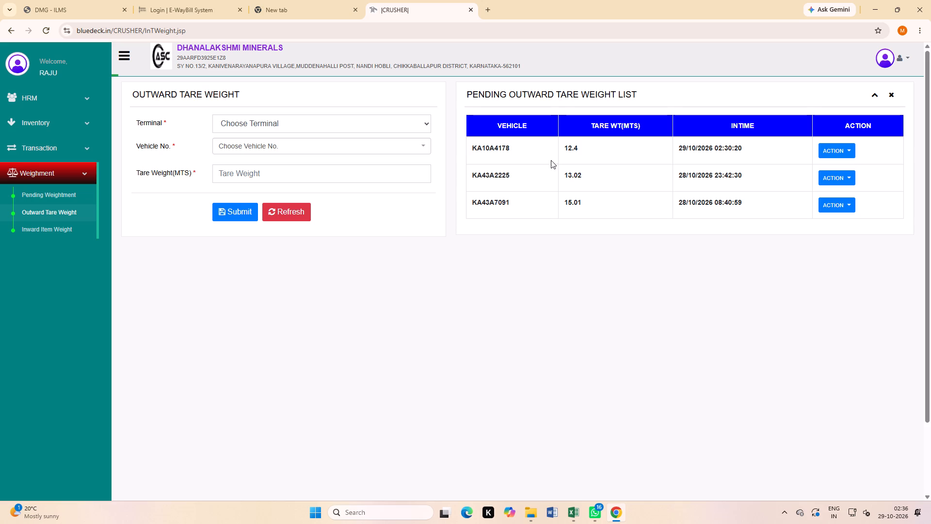
pyautogui.click(825, 147)
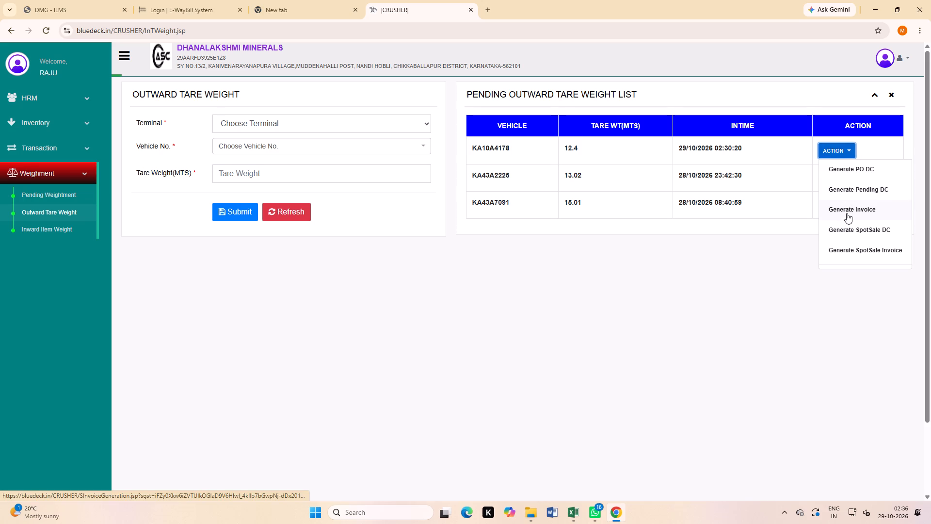
pyautogui.click(863, 170)
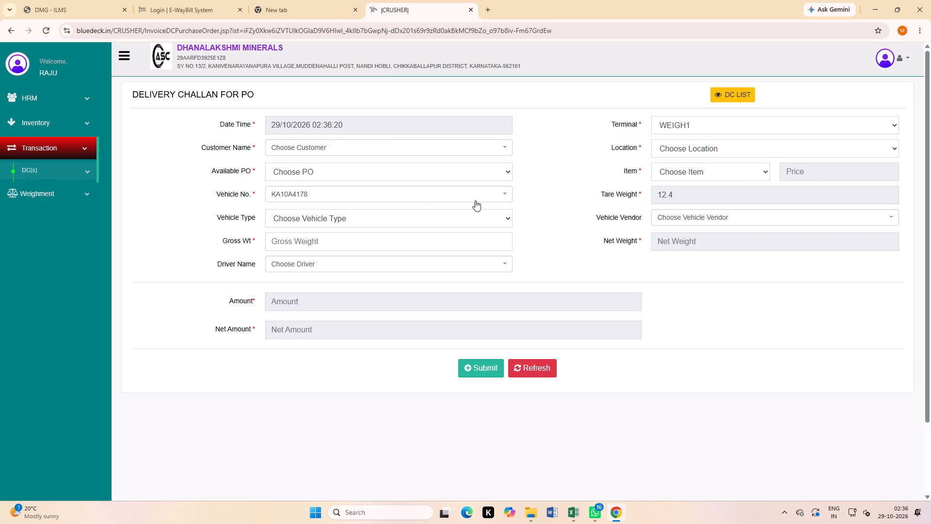
# Search the challan's customers for "MA" and select the last match as Customer Name.
pyautogui.click(385, 146)
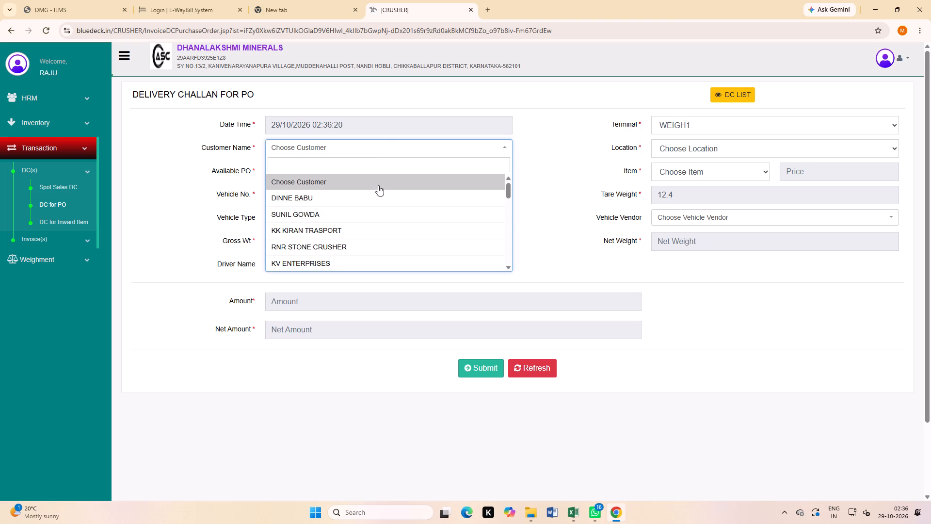
pyautogui.write('MA')
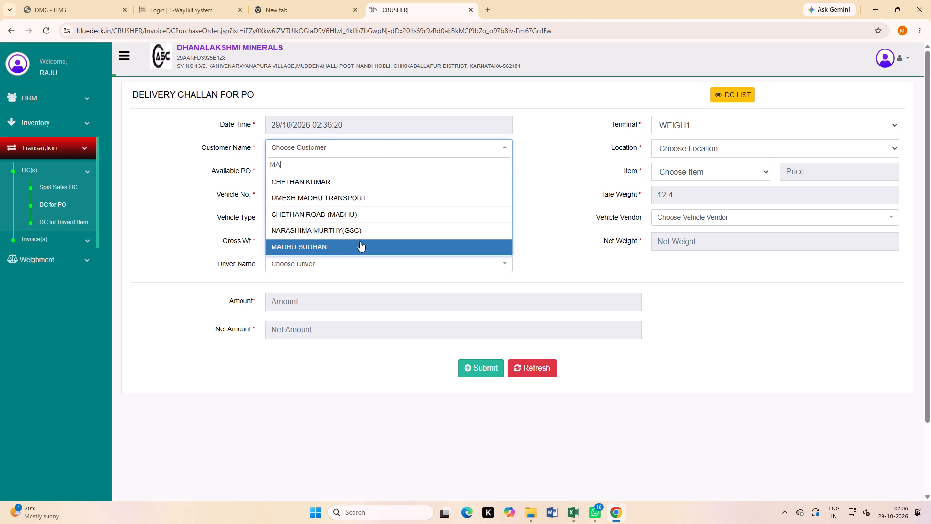
pyautogui.click(354, 250)
# Check the Location and Available PO choices for the selected customer on the new delivery challan.
pyautogui.click(690, 142)
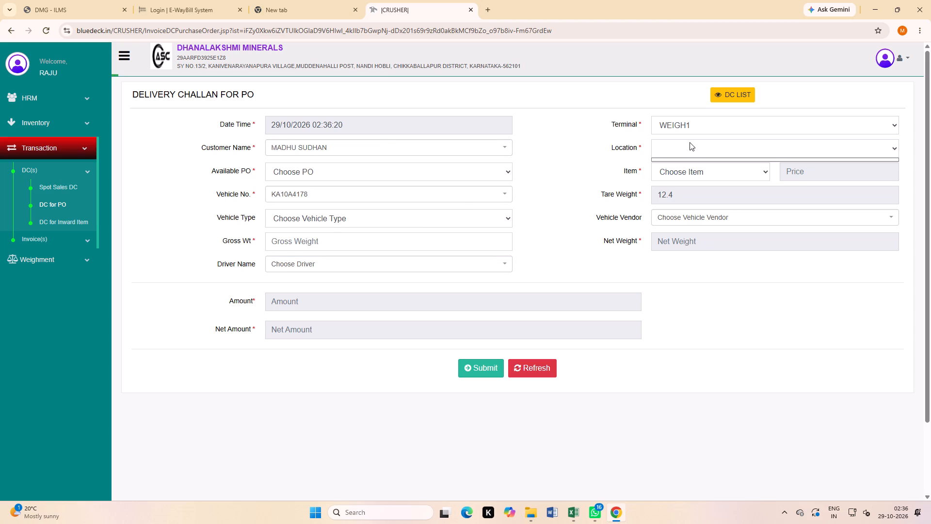
pyautogui.click(684, 159)
pyautogui.click(684, 159)
pyautogui.doubleClick(682, 145)
pyautogui.press('Return')
pyautogui.press('Return')
pyautogui.press('Return')
pyautogui.press('Return')
pyautogui.press('Return')
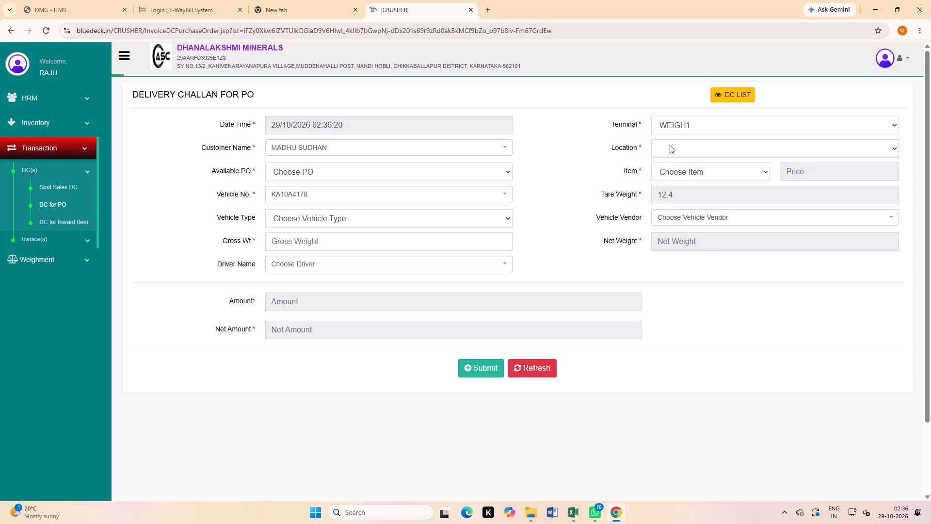
pyautogui.press('Return')
pyautogui.click(306, 165)
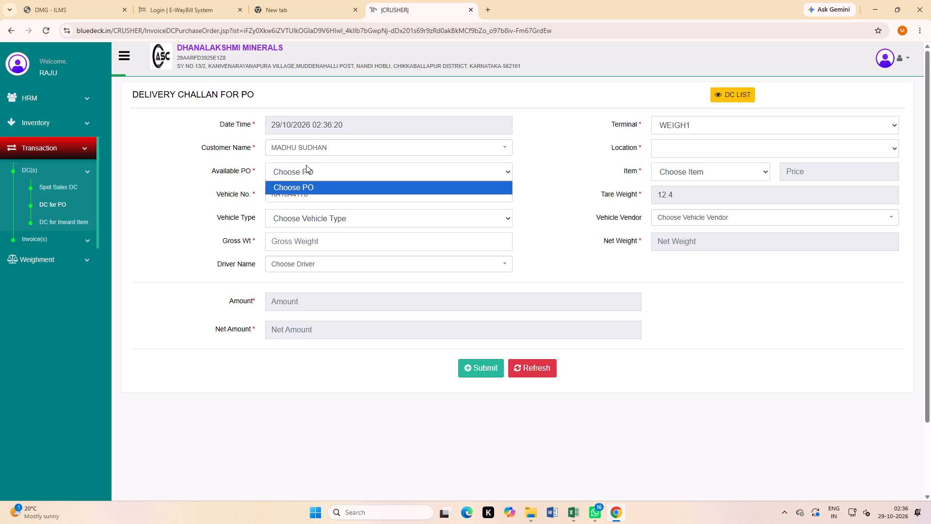
pyautogui.click(309, 189)
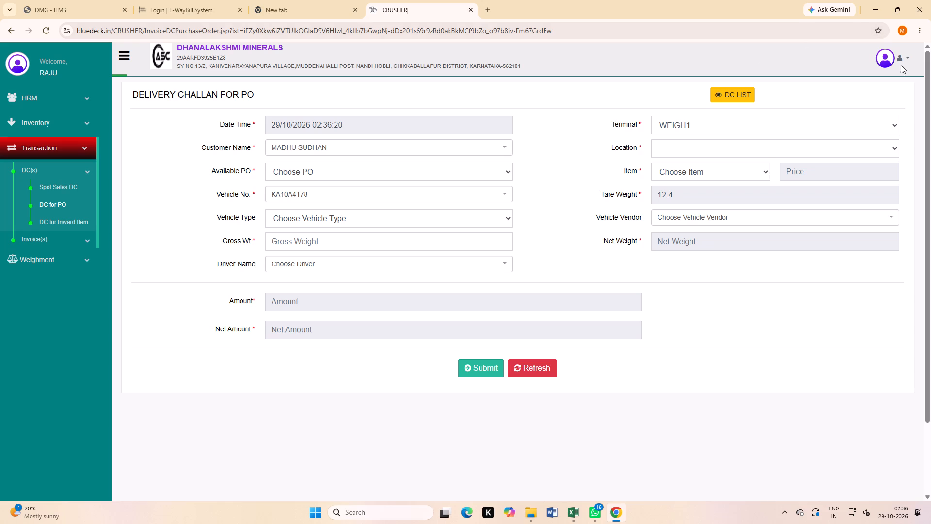
# Look through the Location, Item and Vehicle No. choices and the Gross Wt field on the delivery challan.
pyautogui.moveTo(725, 90); pyautogui.dragTo(718, 116)
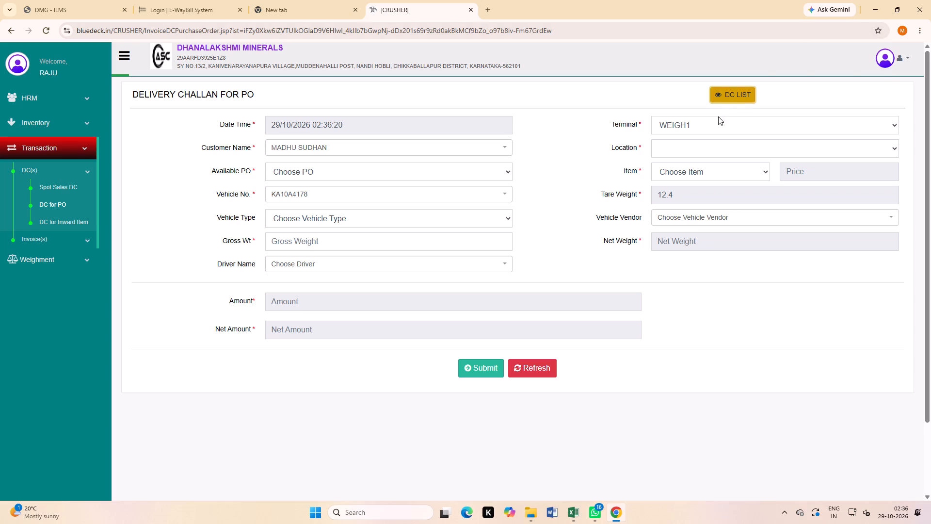
pyautogui.moveTo(718, 116); pyautogui.dragTo(682, 162)
pyautogui.moveTo(663, 124); pyautogui.dragTo(687, 126)
pyautogui.click(682, 159)
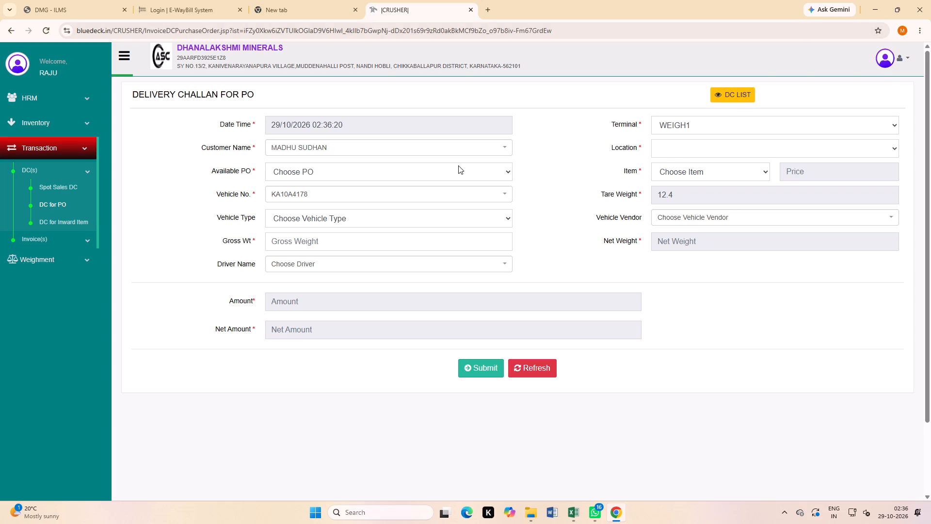
pyautogui.click(426, 156)
pyautogui.click(592, 147)
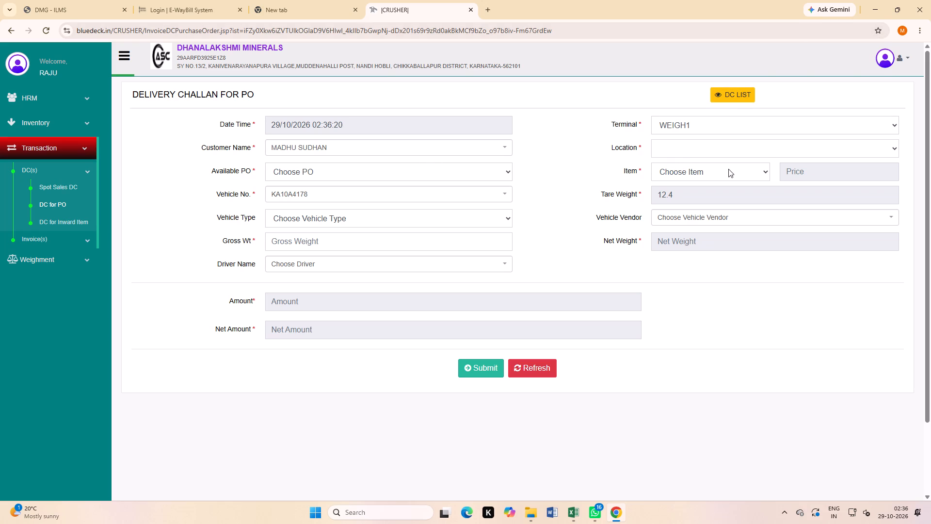
pyautogui.click(728, 169)
pyautogui.click(700, 193)
pyautogui.click(696, 172)
pyautogui.click(667, 195)
pyautogui.click(307, 196)
pyautogui.click(615, 207)
pyautogui.click(355, 242)
pyautogui.click(513, 253)
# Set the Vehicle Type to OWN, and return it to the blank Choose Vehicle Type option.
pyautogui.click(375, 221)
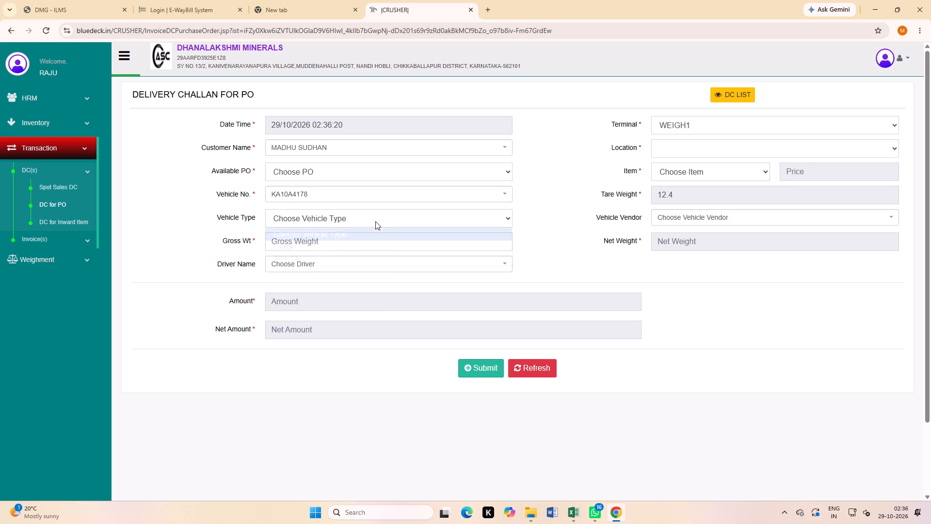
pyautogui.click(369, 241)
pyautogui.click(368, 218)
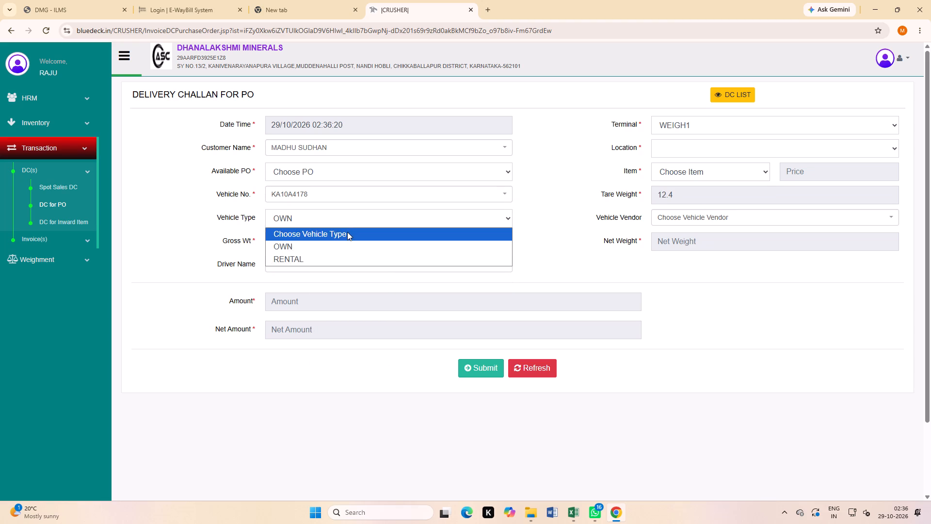
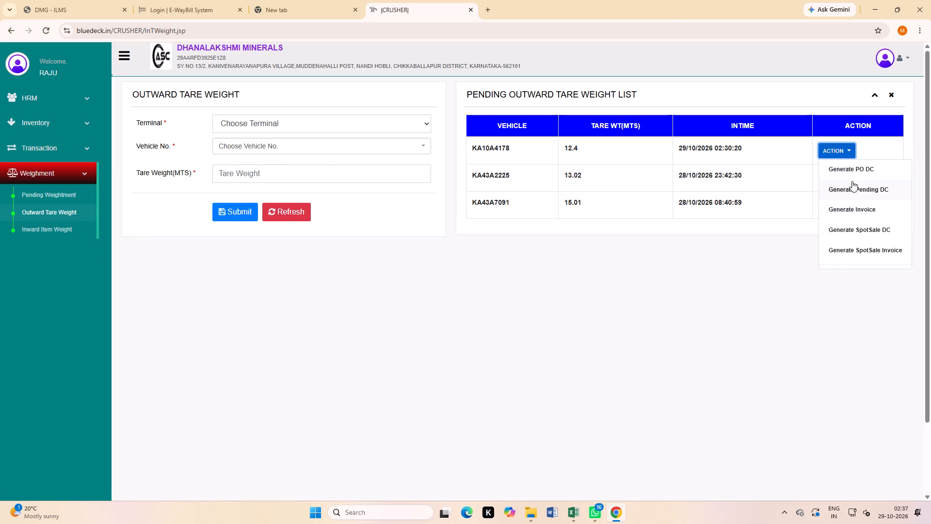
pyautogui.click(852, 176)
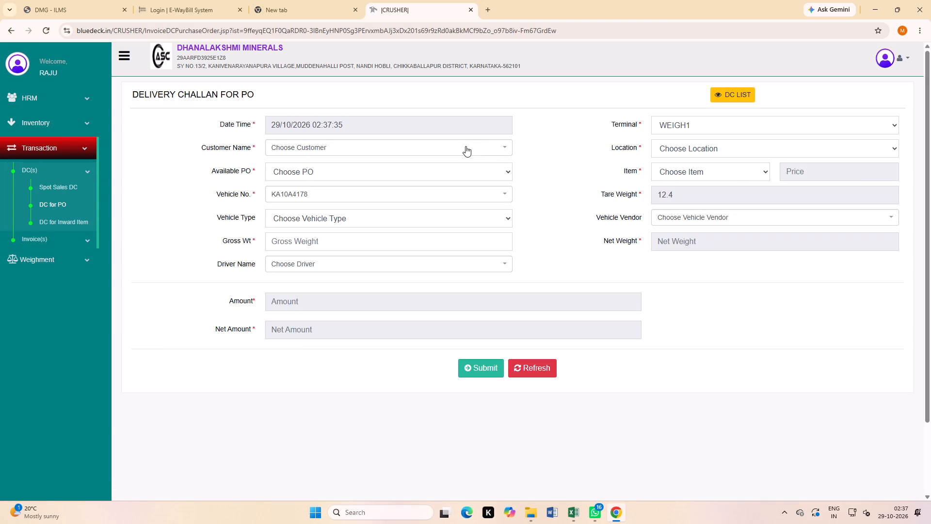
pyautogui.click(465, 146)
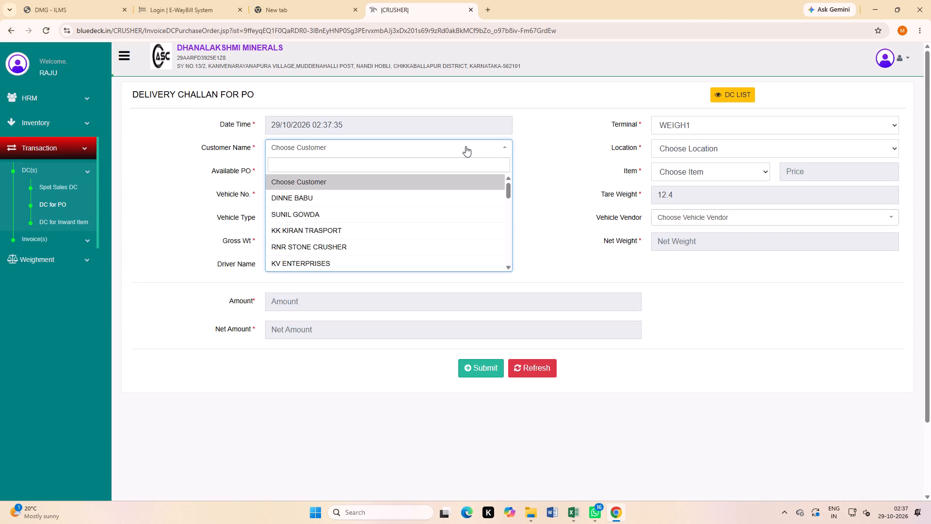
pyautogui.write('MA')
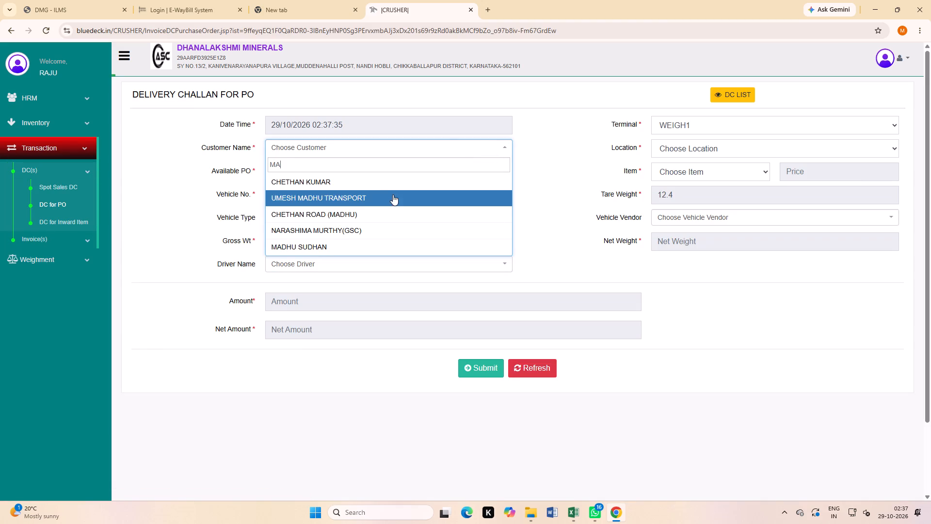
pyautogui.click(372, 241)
# Check the Location choices for the selected customer on the delivery challan.
pyautogui.click(752, 143)
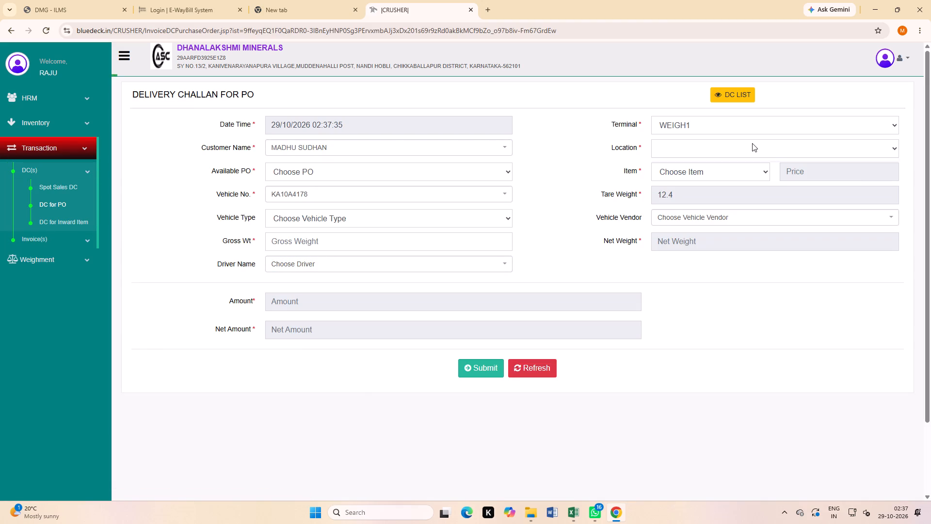
pyautogui.doubleClick(752, 143)
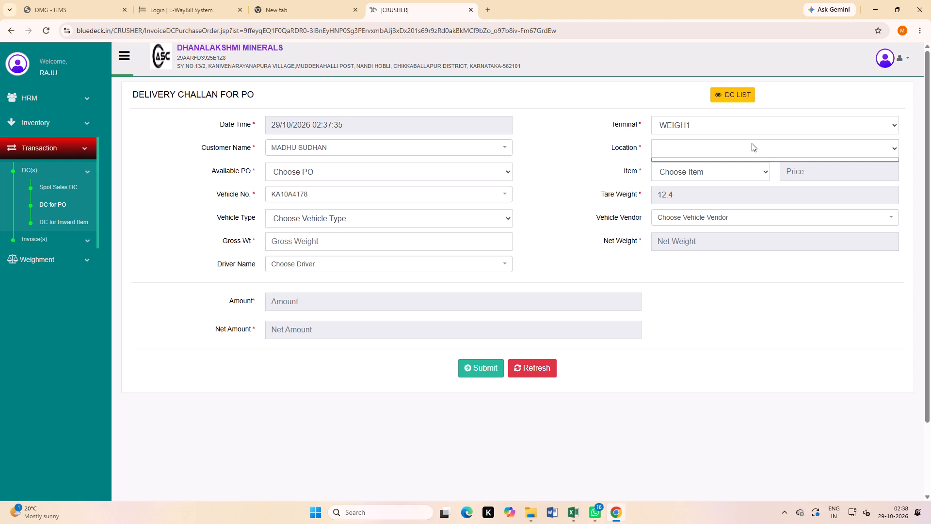
pyautogui.click(730, 150)
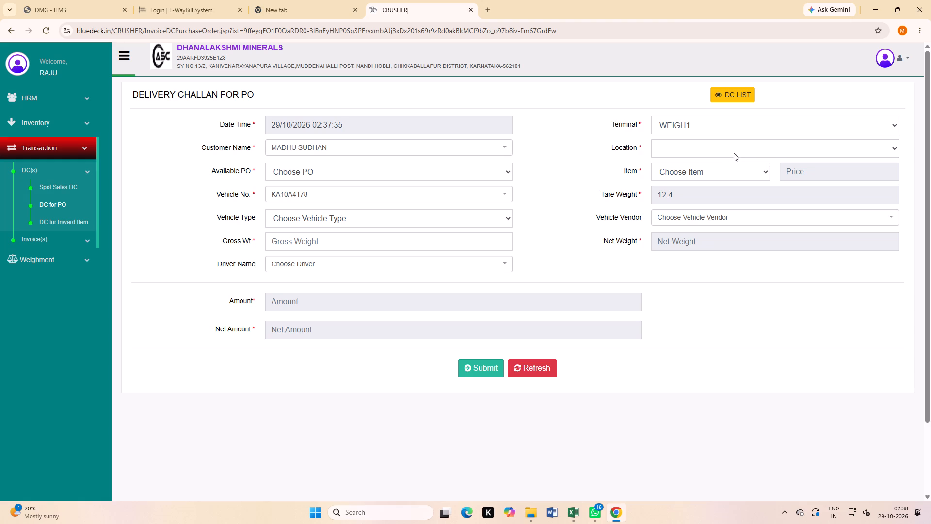
pyautogui.click(734, 148)
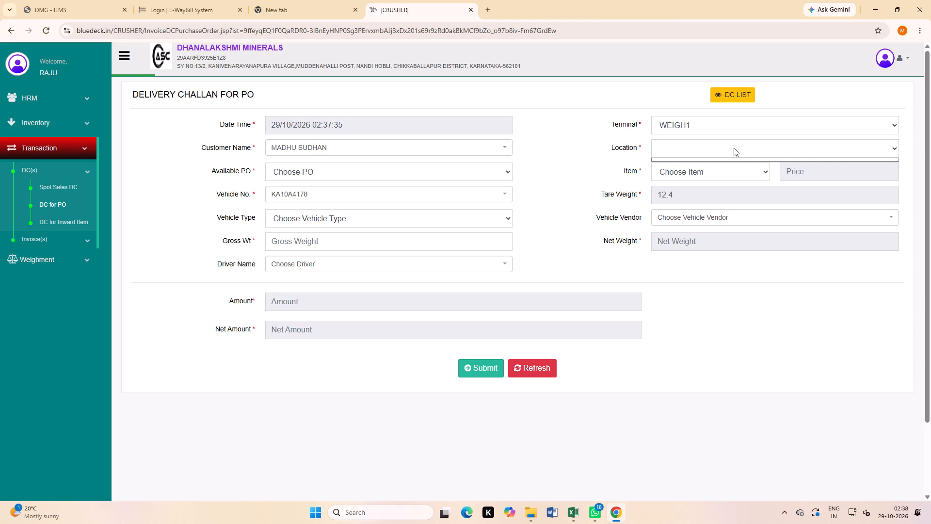
# Open the Outward Tare Weight form under Weighment and set the Terminal to WEIGH1.
pyautogui.click(47, 259)
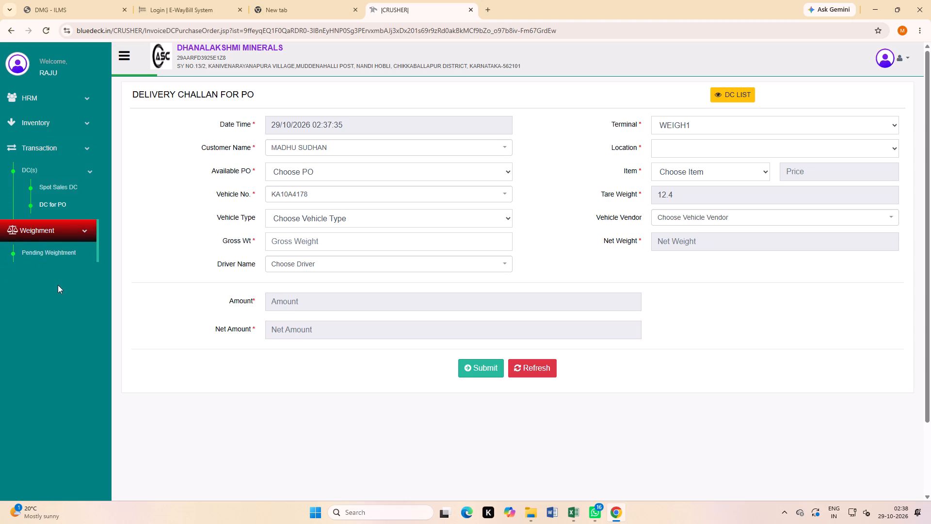
pyautogui.click(58, 217)
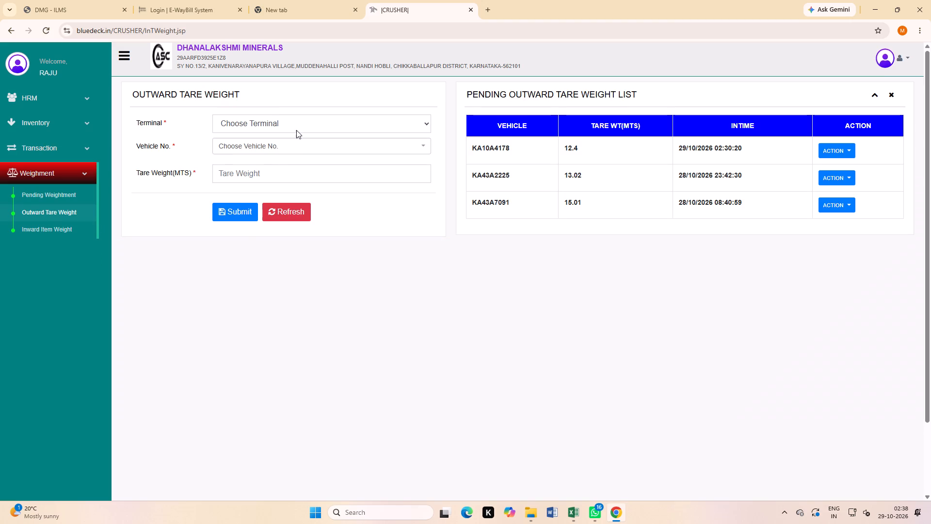
pyautogui.click(296, 130)
pyautogui.click(278, 149)
# Search the Vehicle No. choices on the Outward Tare Weight form for 0308 and 0302, and shorten the search to 030.
pyautogui.click(278, 148)
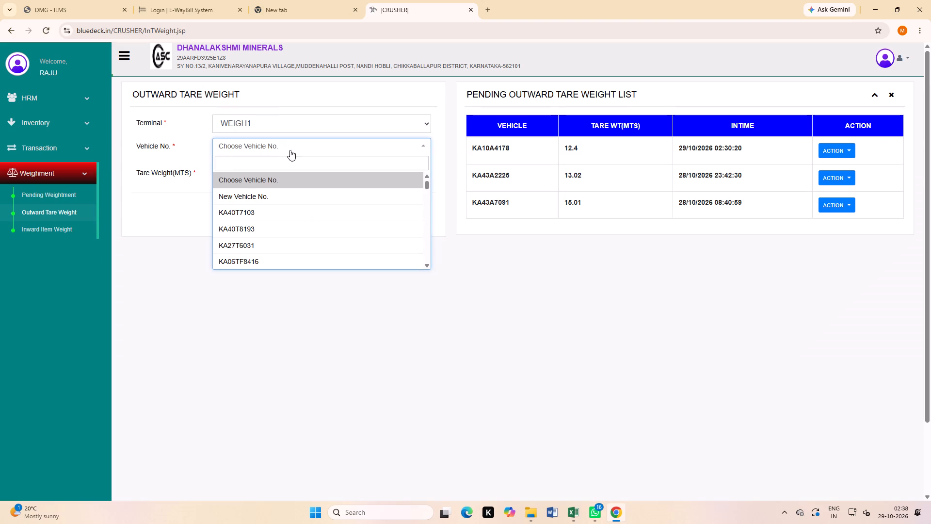
pyautogui.write('030')
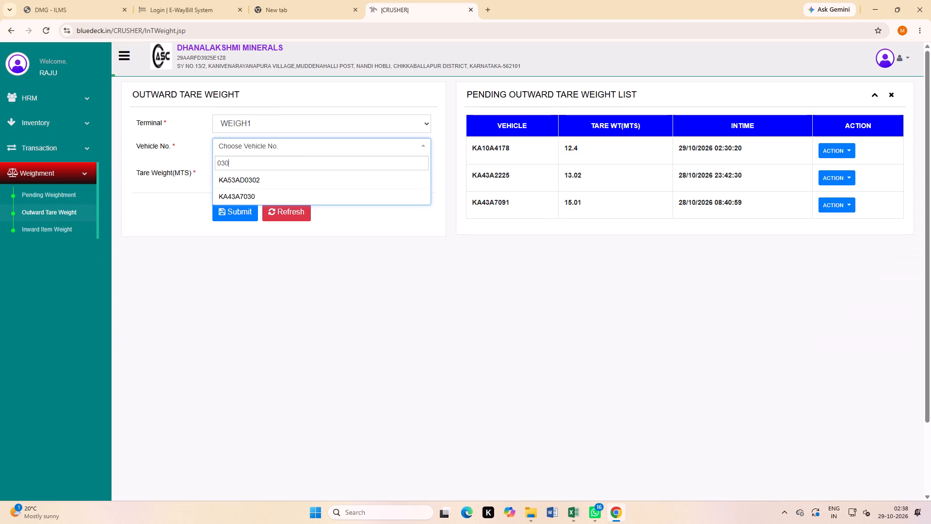
pyautogui.press('8')
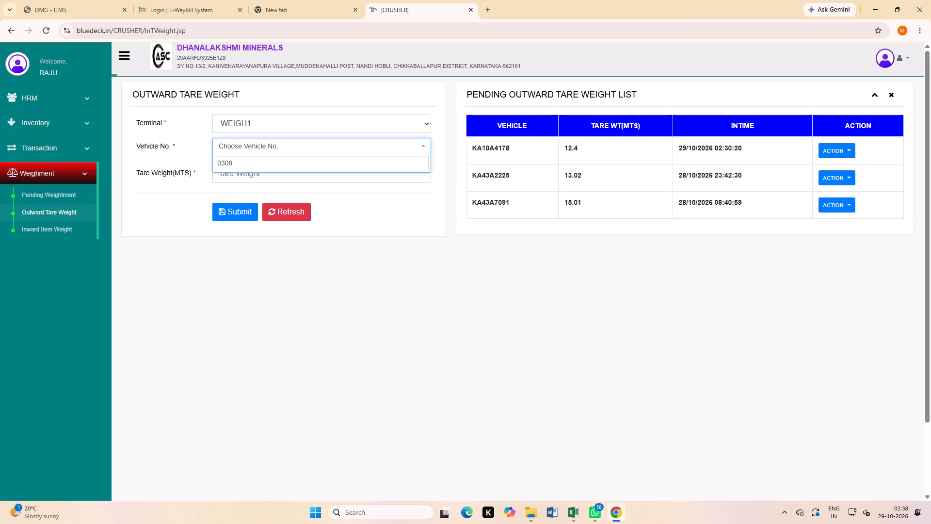
pyautogui.click(189, 154)
pyautogui.click(257, 140)
pyautogui.press('BackSpace')
pyautogui.press('BackSpace')
pyautogui.press('BackSpace')
pyautogui.press('BackSpace')
pyautogui.press('0')
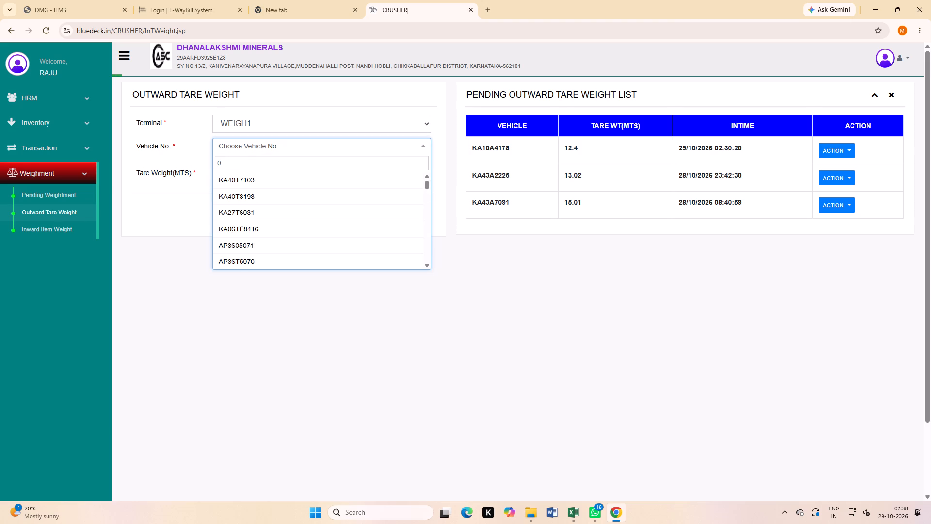
pyautogui.press('3')
pyautogui.press('0')
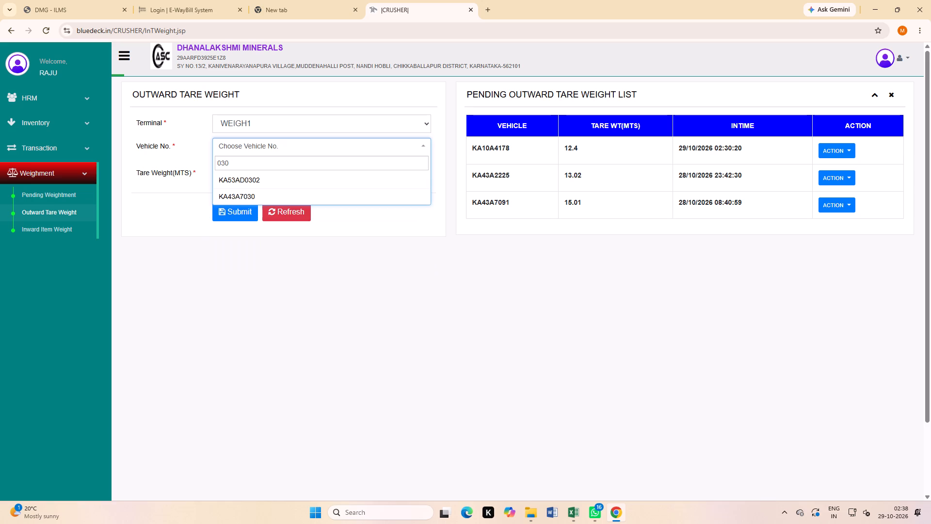
pyautogui.press('2')
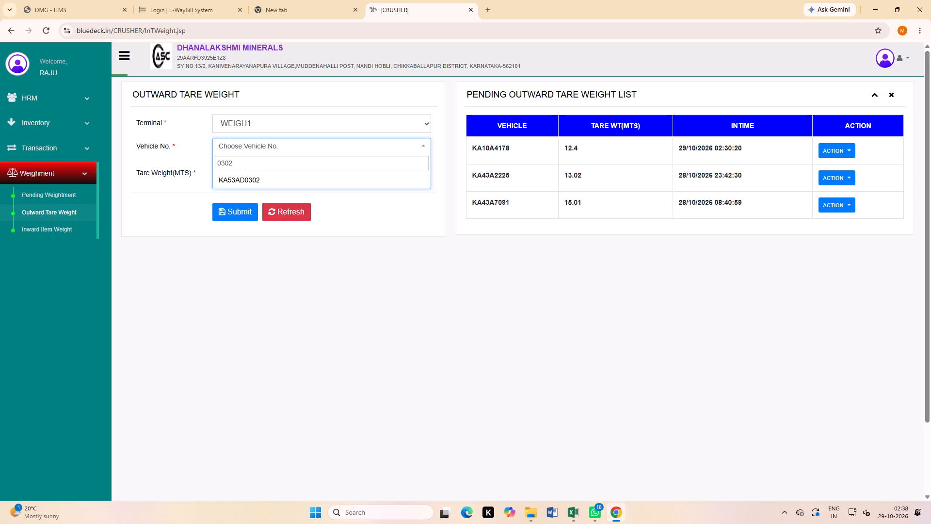
pyautogui.press('BackSpace')
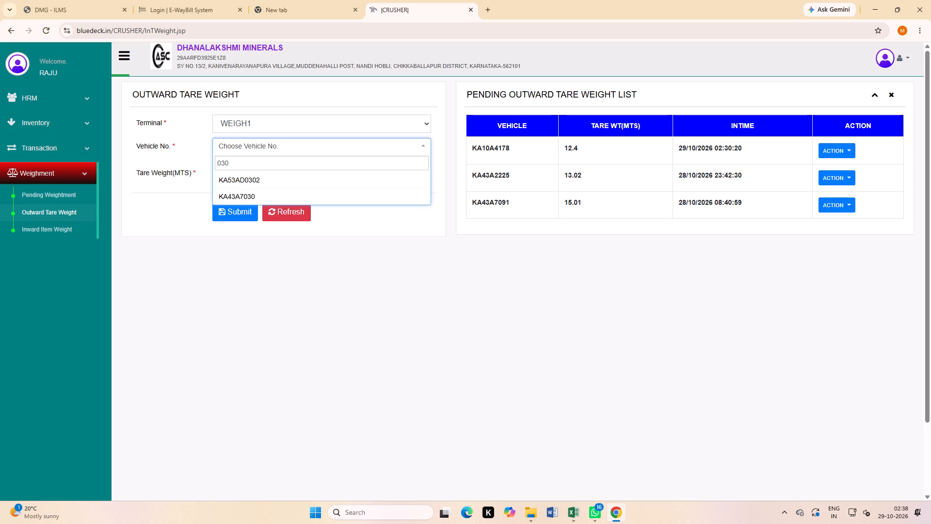
pyautogui.press('8')
pyautogui.press('BackSpace')
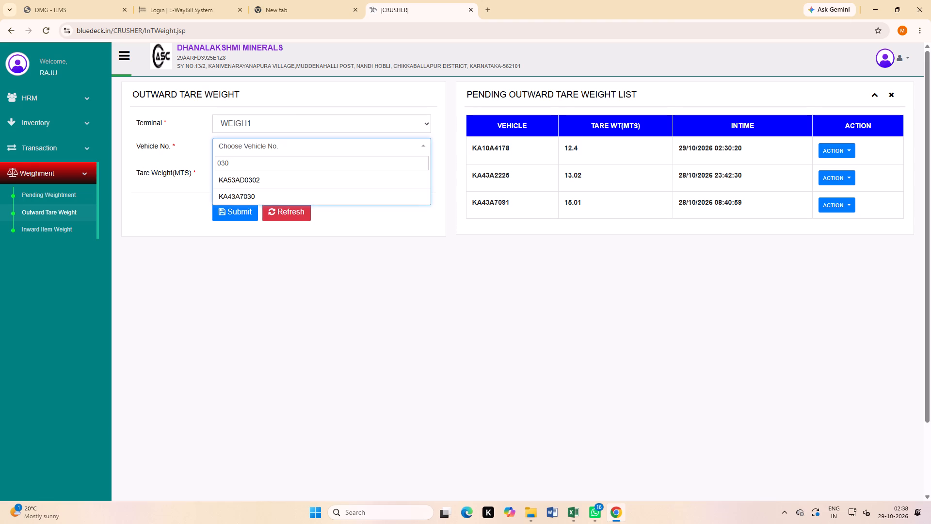
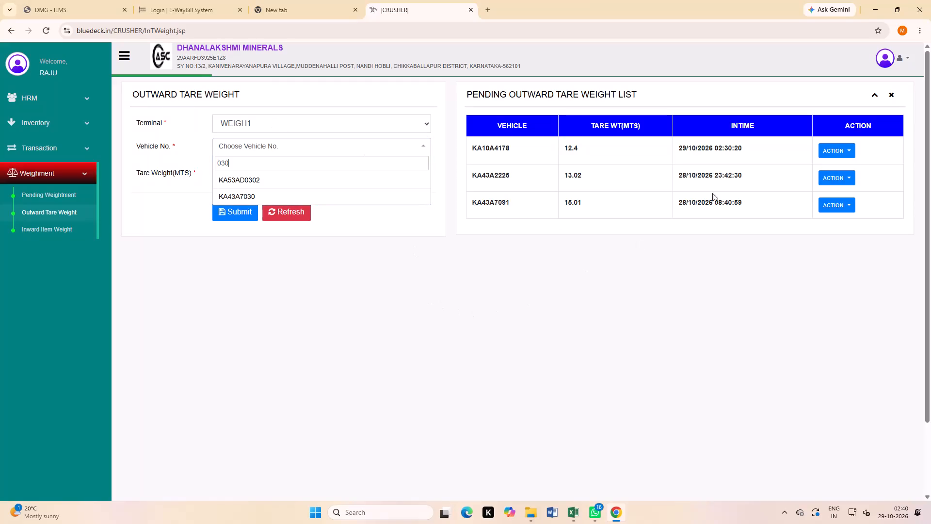
pyautogui.click(833, 155)
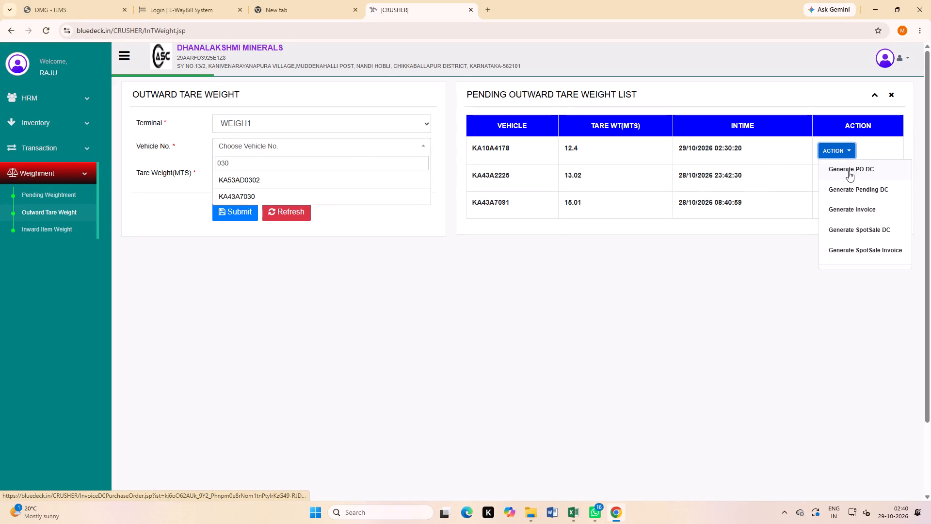
pyautogui.click(848, 171)
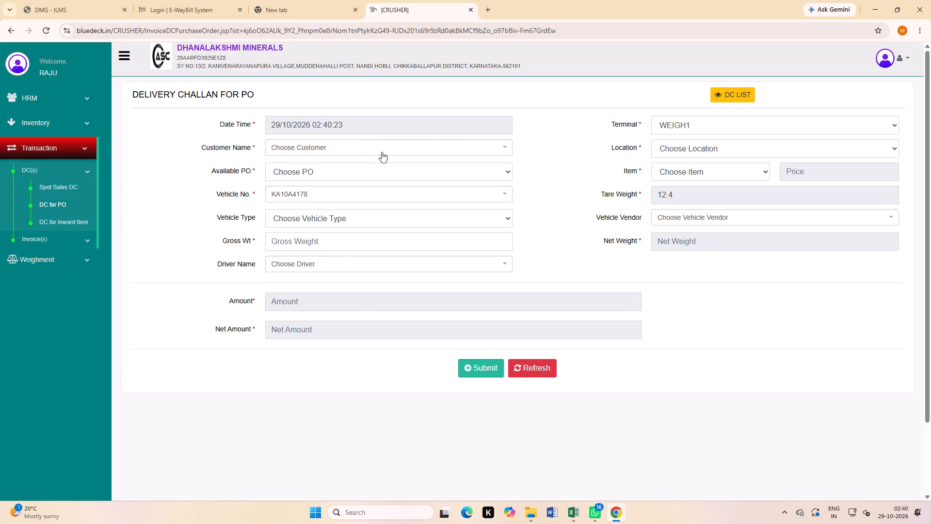
pyautogui.click(382, 152)
pyautogui.write('MAD')
pyautogui.click(330, 215)
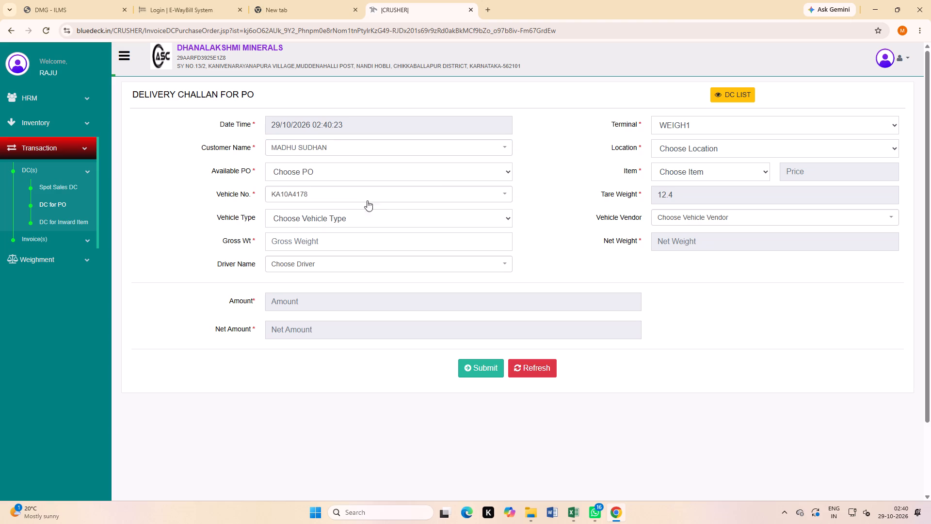
# Set the challan's Location to KANIVENARAYANAPURA, Available PO to APR-26 and Item to MSAND.
pyautogui.click(677, 146)
pyautogui.click(687, 177)
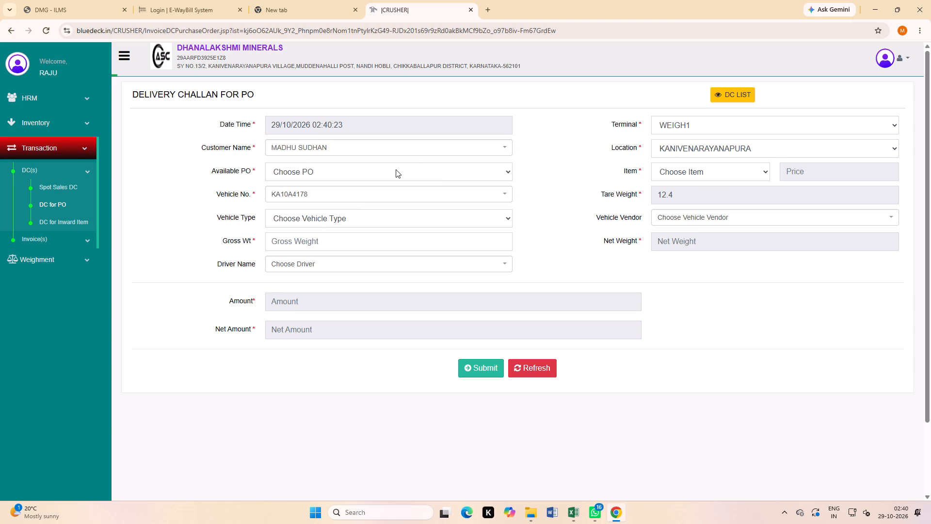
pyautogui.click(395, 174)
pyautogui.click(387, 202)
pyautogui.click(685, 164)
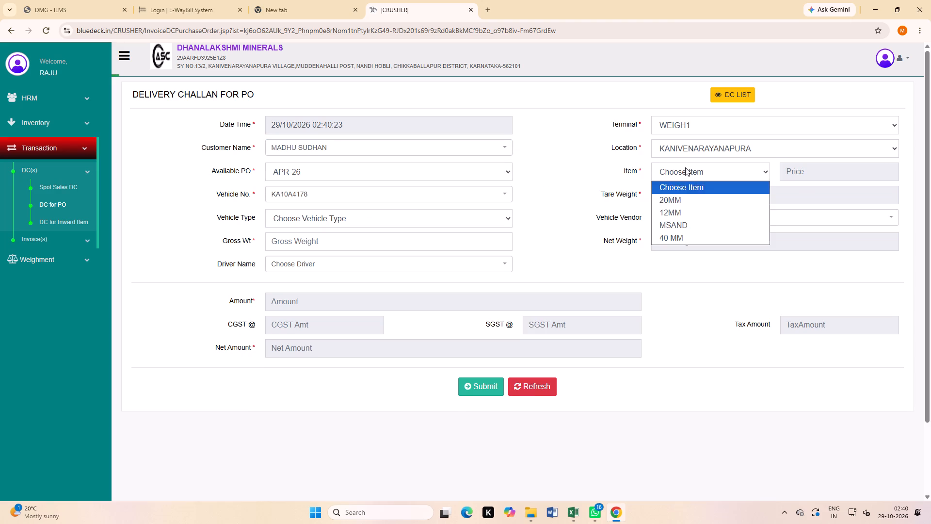
pyautogui.click(682, 228)
# Enter a Gross Wt of 44.71 and submit the delivery challan, including its preview.
pyautogui.click(333, 242)
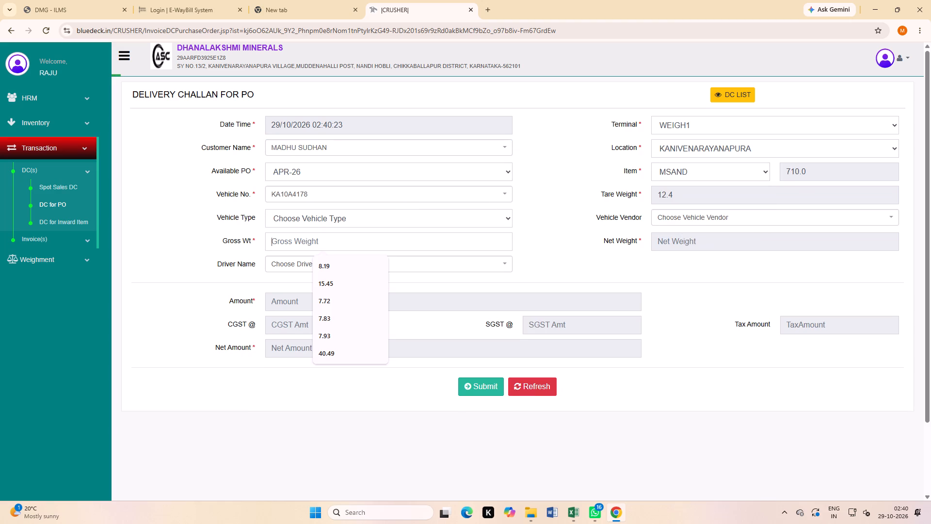
pyautogui.write('44')
pyautogui.write('.41')
pyautogui.press('BackSpace')
pyautogui.press('BackSpace')
pyautogui.write('71')
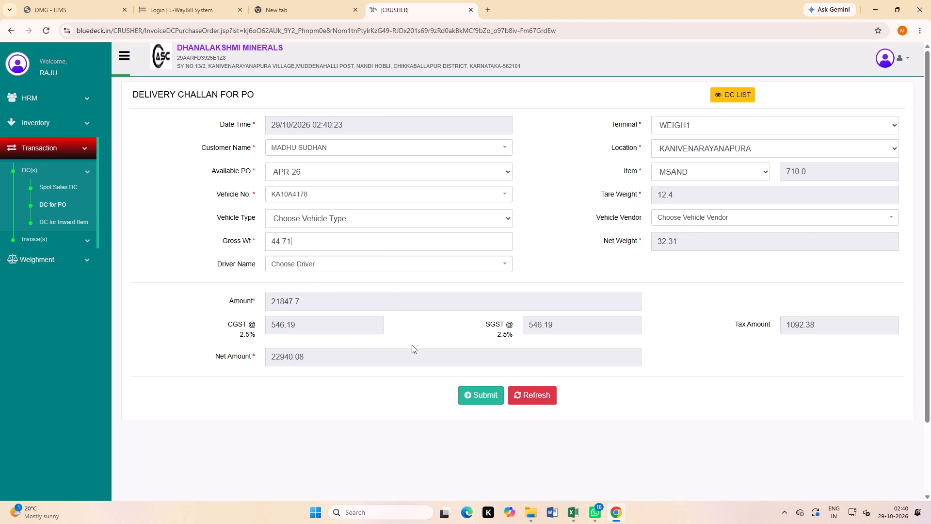
pyautogui.click(487, 397)
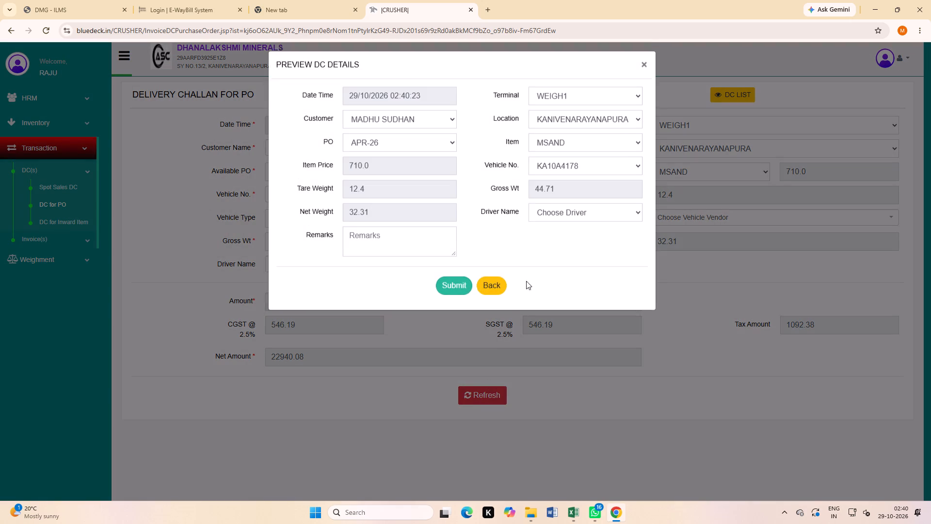
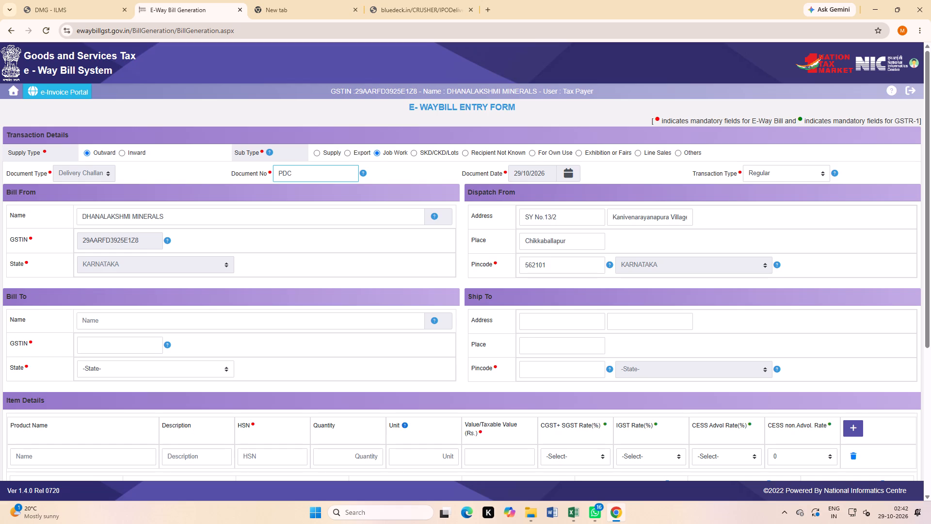
# Replace the e-way bill's Document No with DC1132 in the Transaction Details.
pyautogui.press('BackSpace')
pyautogui.press('BackSpace')
pyautogui.press('BackSpace')
pyautogui.write('DC')
pyautogui.write('1132')
# Open the Bill To party's GSTIN for entry in the e-way bill form.
pyautogui.scroll(-2, 321, 218)
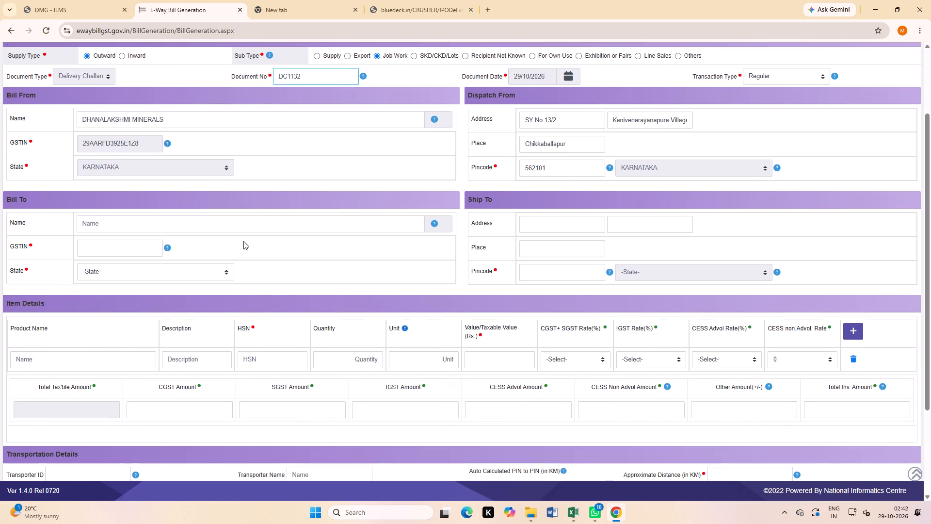
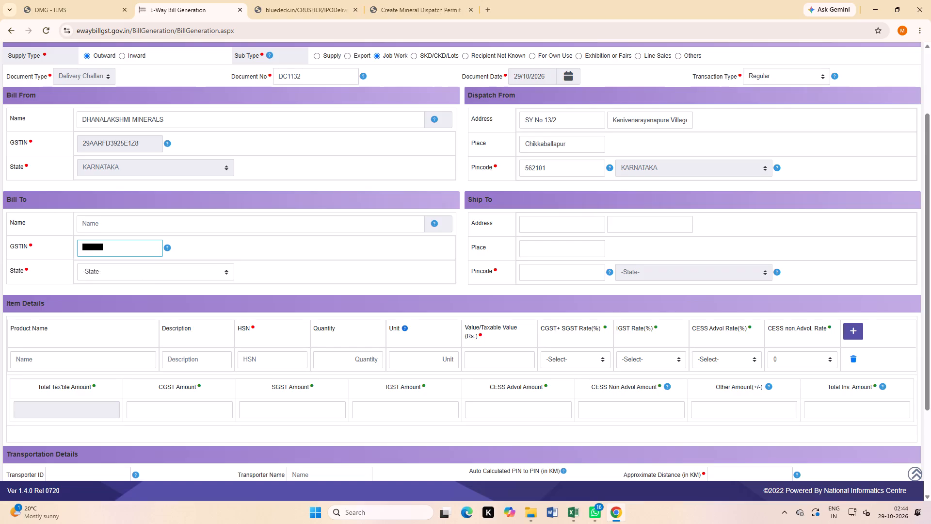
# Enter the Bill To party's GSTIN for Pavani Infra Solutions in the e-way bill form.
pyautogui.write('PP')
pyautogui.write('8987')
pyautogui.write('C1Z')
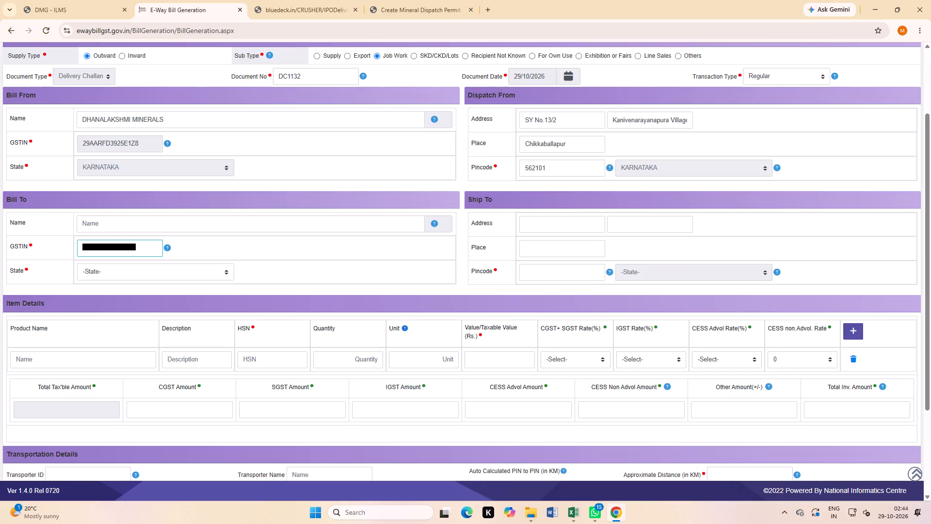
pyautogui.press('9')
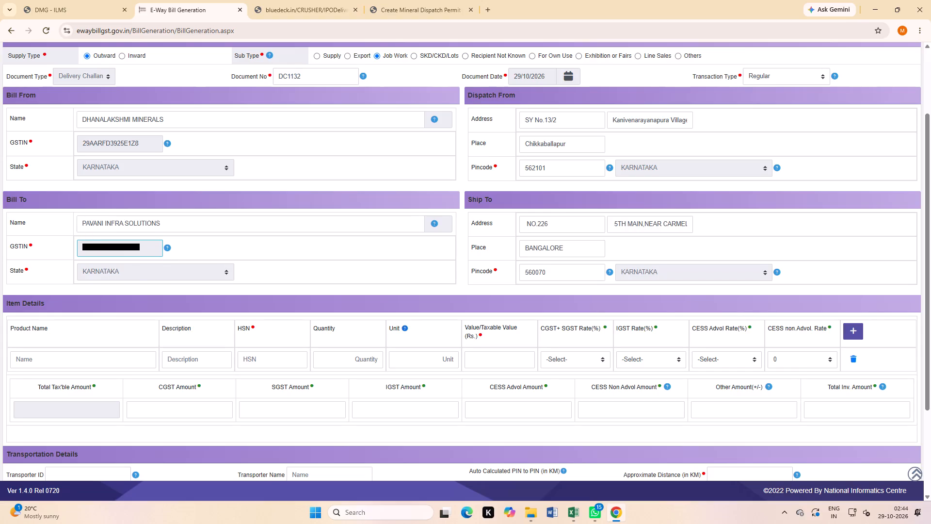
# Fill the item row with product MSAND, description AGGREGATES, HSN 251710, quantity 32.31 and unit TON.
pyautogui.scroll(-2, 161, 257)
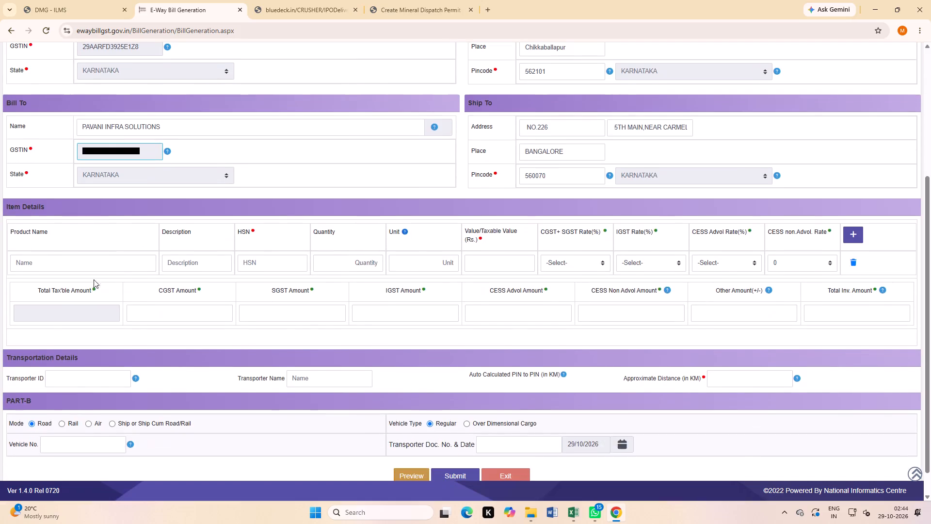
pyautogui.click(79, 261)
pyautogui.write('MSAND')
pyautogui.click(195, 255)
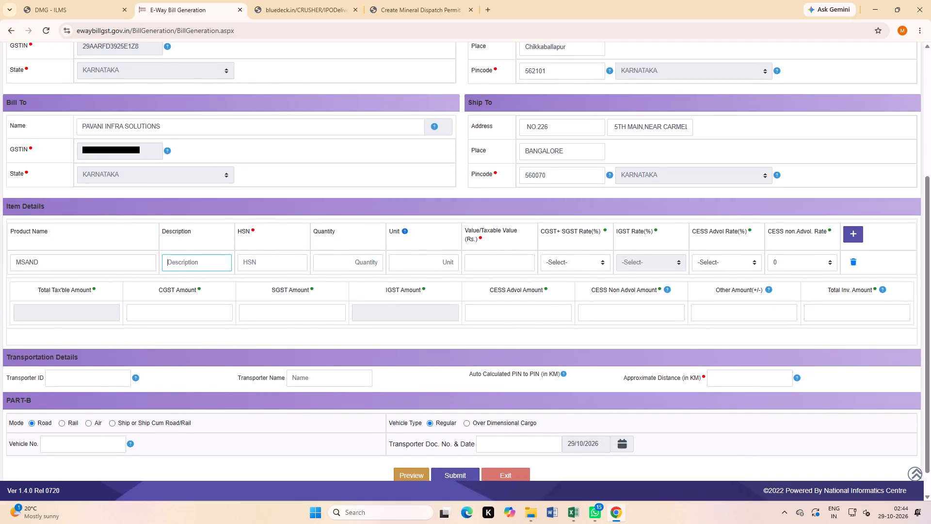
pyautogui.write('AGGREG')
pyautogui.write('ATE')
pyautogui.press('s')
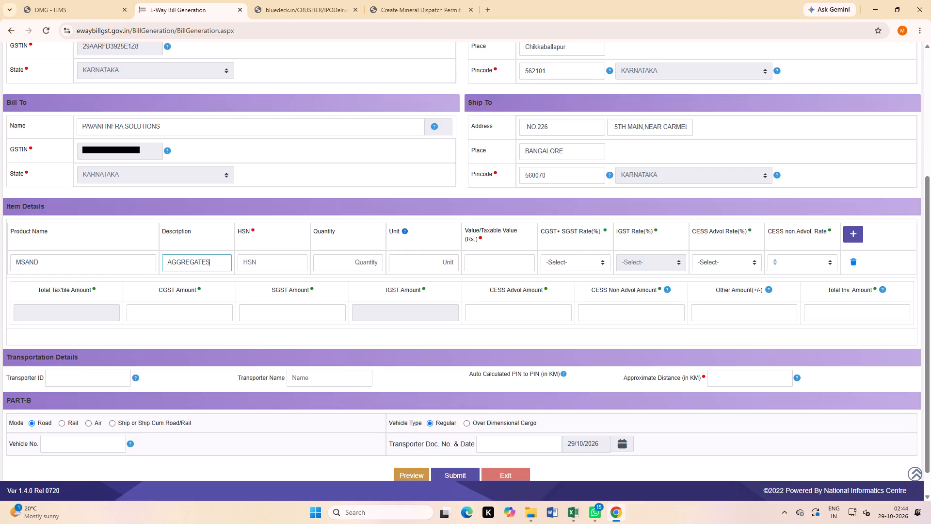
pyautogui.click(268, 263)
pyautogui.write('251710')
pyautogui.click(353, 259)
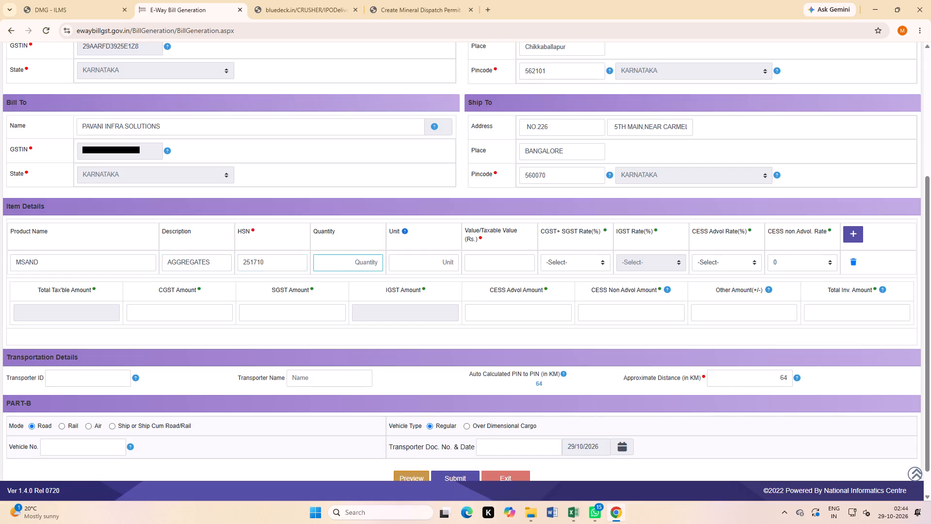
pyautogui.click(353, 259)
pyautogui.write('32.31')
pyautogui.click(422, 260)
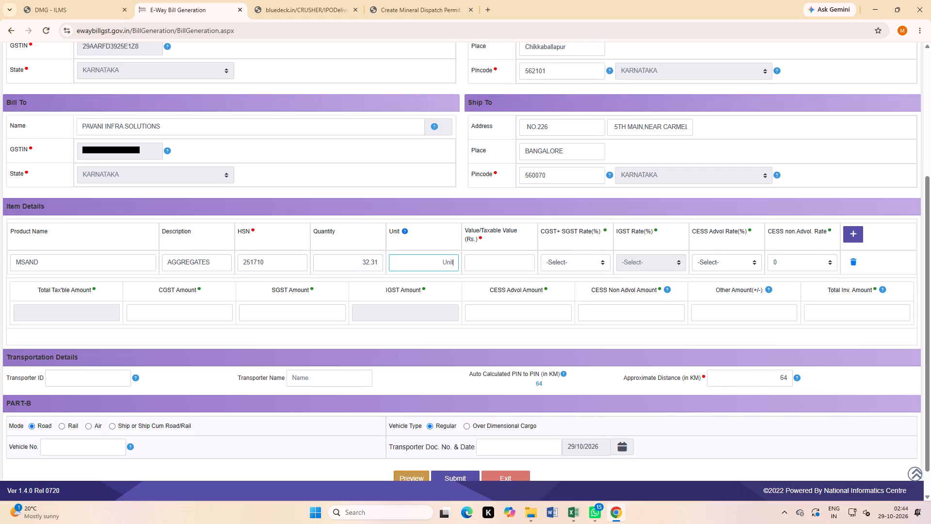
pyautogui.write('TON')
# Copy the amount 22940.10 from delivery challan DC1132's print preview with price into the item's taxable value.
pyautogui.click(488, 258)
pyautogui.click(290, 19)
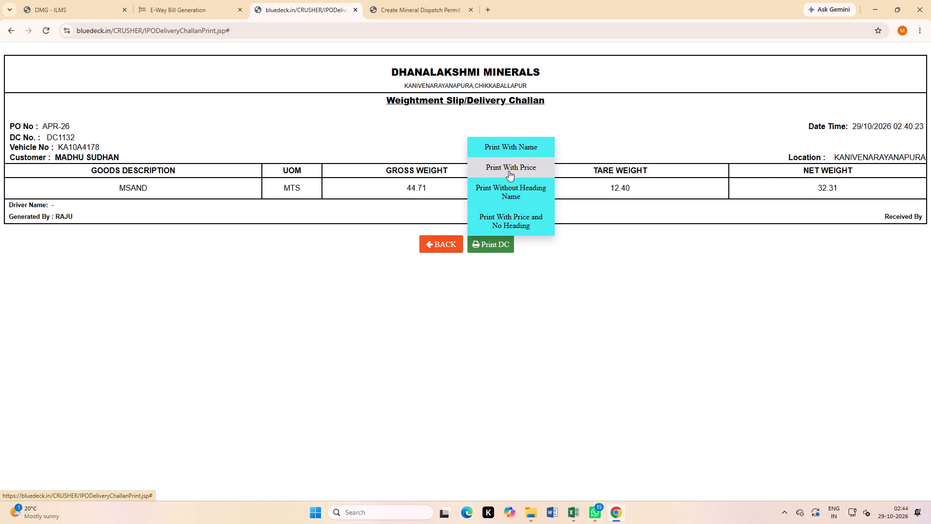
pyautogui.click(509, 171)
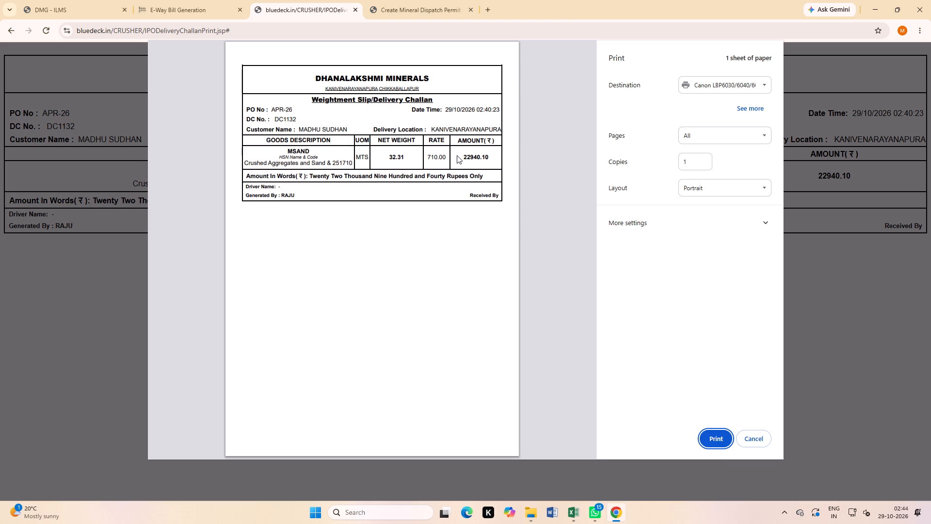
pyautogui.moveTo(462, 155); pyautogui.dragTo(485, 156)
pyautogui.click(491, 159)
pyautogui.moveTo(462, 154); pyautogui.dragTo(492, 158)
pyautogui.hotkey('ctrl', 'c')
pyautogui.click(193, 15)
pyautogui.hotkey('ctrl', 'v')
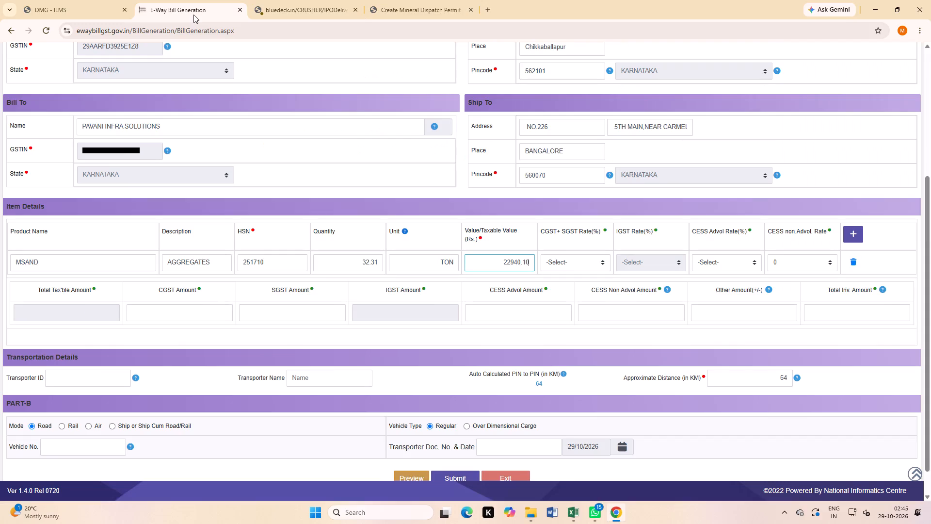
# Set the item's CGST+SGST rate to 1.500 + 1.500.
pyautogui.click(577, 254)
pyautogui.click(586, 353)
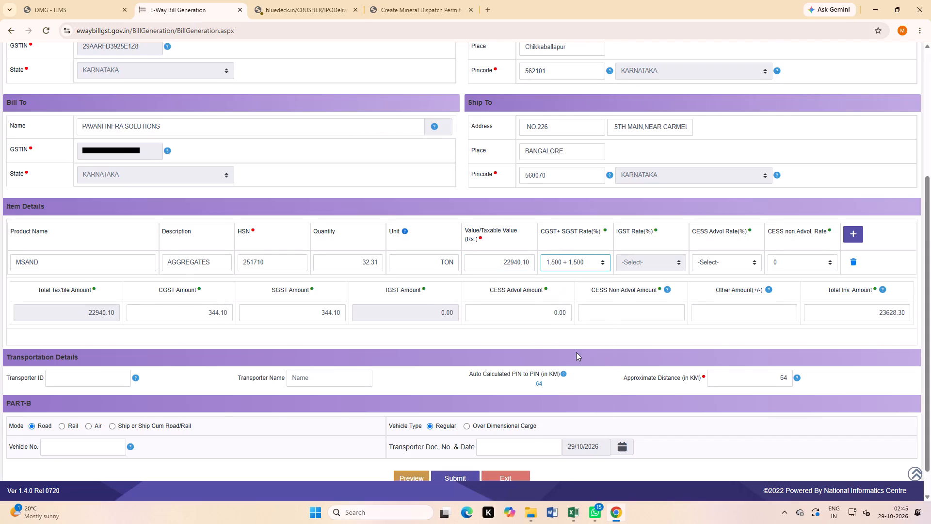
pyautogui.scroll(-4, 210, 409)
pyautogui.click(79, 424)
pyautogui.click(78, 416)
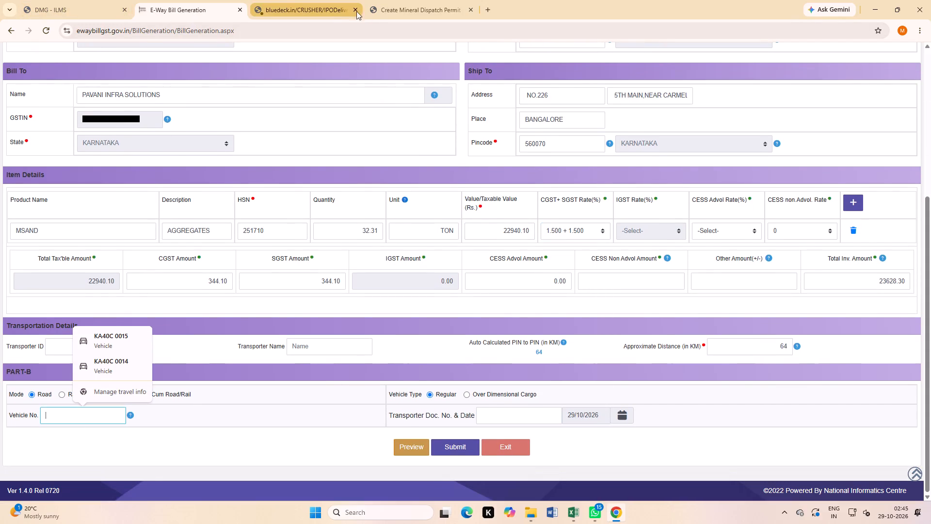
pyautogui.click(326, 8)
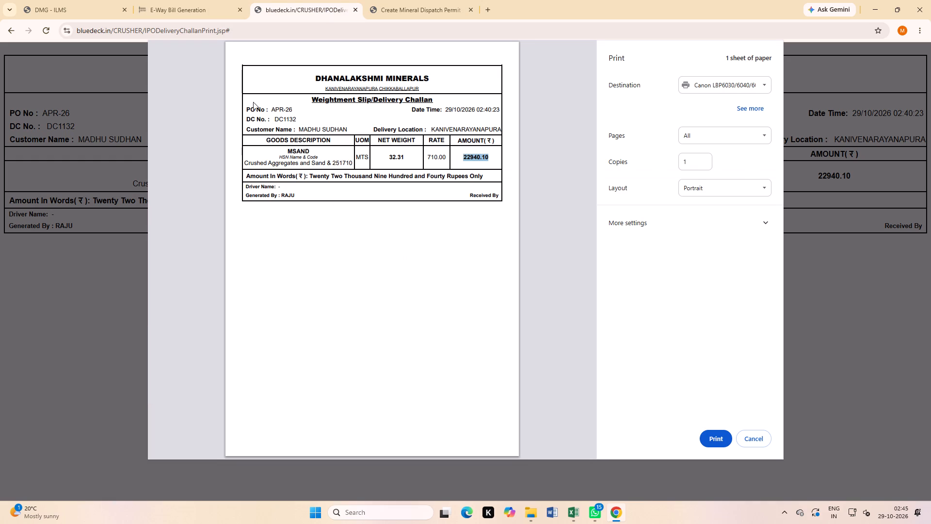
pyautogui.click(758, 436)
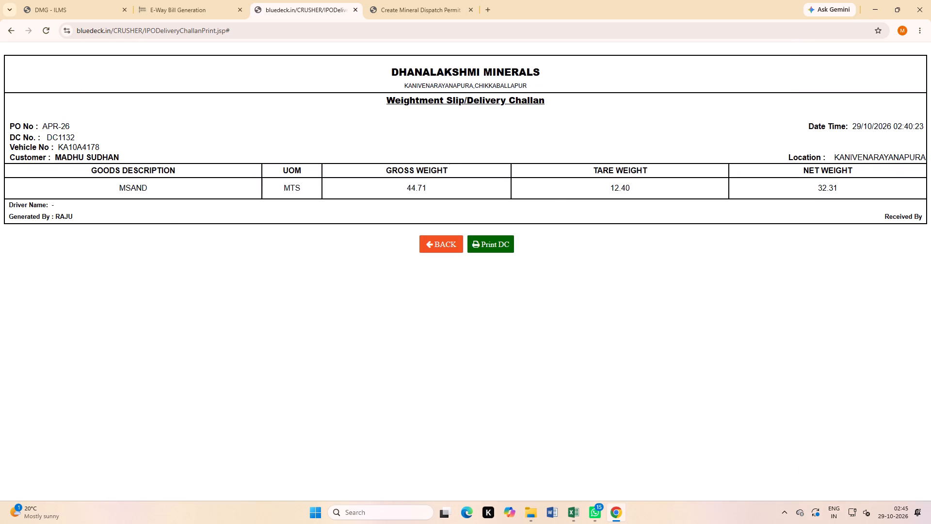
pyautogui.doubleClick(92, 143)
pyautogui.hotkey('ctrl', 'c')
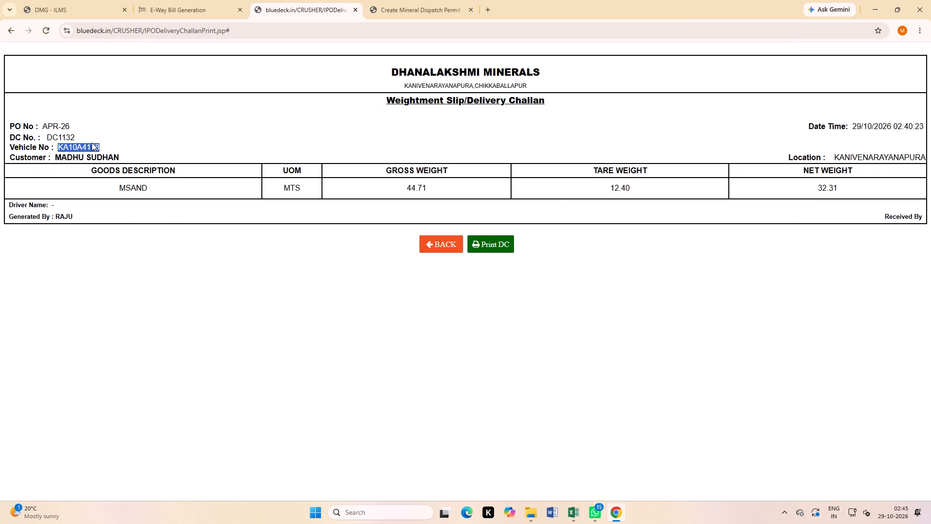
pyautogui.click(175, 0)
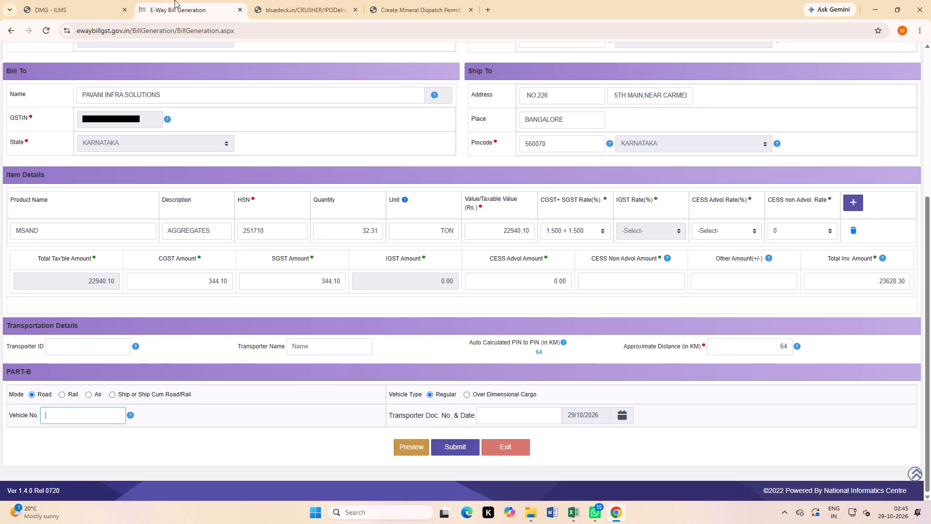
pyautogui.hotkey('ctrl', 'v')
# Submit the e-way bill, agreeing to continue without the unfilled GSTR1 fields.
pyautogui.click(468, 448)
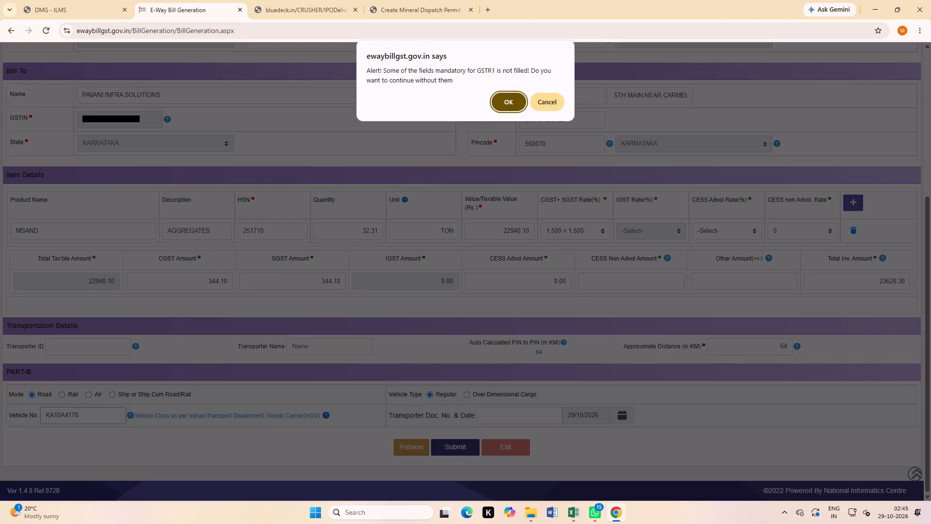
pyautogui.click(504, 99)
pyautogui.click(503, 112)
# Print the detailed version of the generated e-way bill on A4 with the Canon LBP6030 printer.
pyautogui.scroll(-3, 407, 312)
pyautogui.scroll(-2, 454, 407)
pyautogui.click(460, 461)
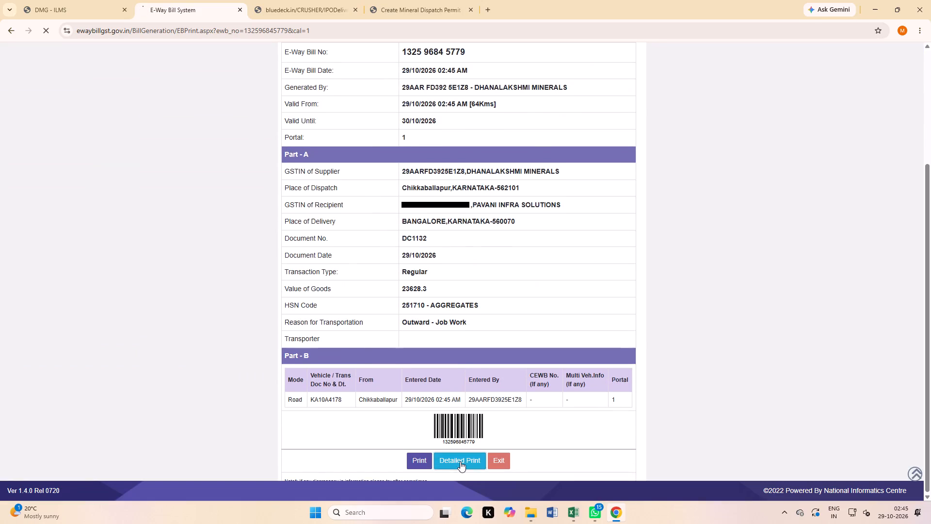
pyautogui.scroll(-5, 460, 459)
pyautogui.click(448, 474)
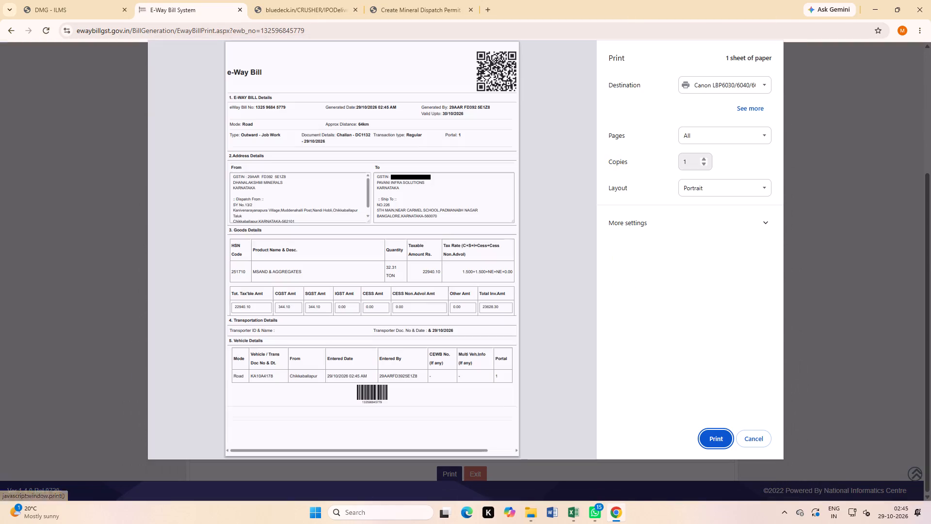
pyautogui.click(701, 210)
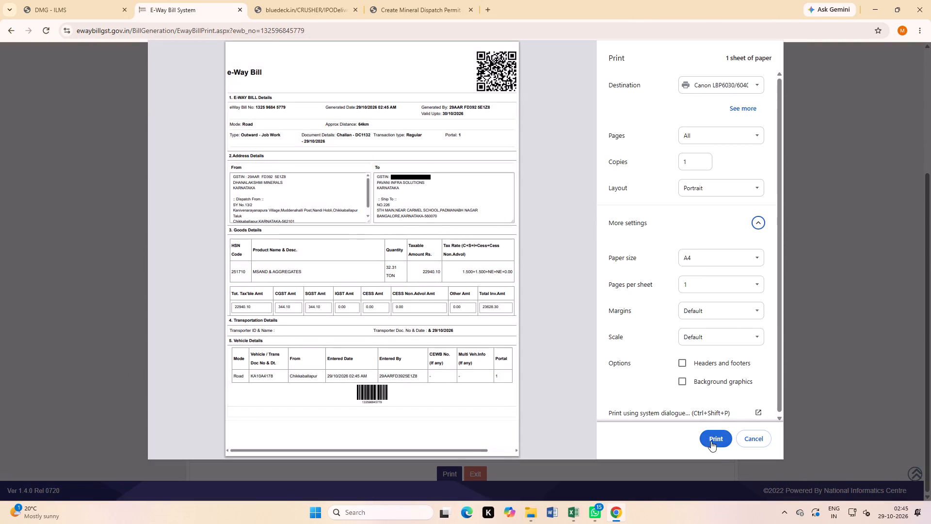
pyautogui.click(711, 441)
# Copy the e-way bill number from the generated bill and return to the Create Mineral Dispatch Permit form.
pyautogui.click(392, 1)
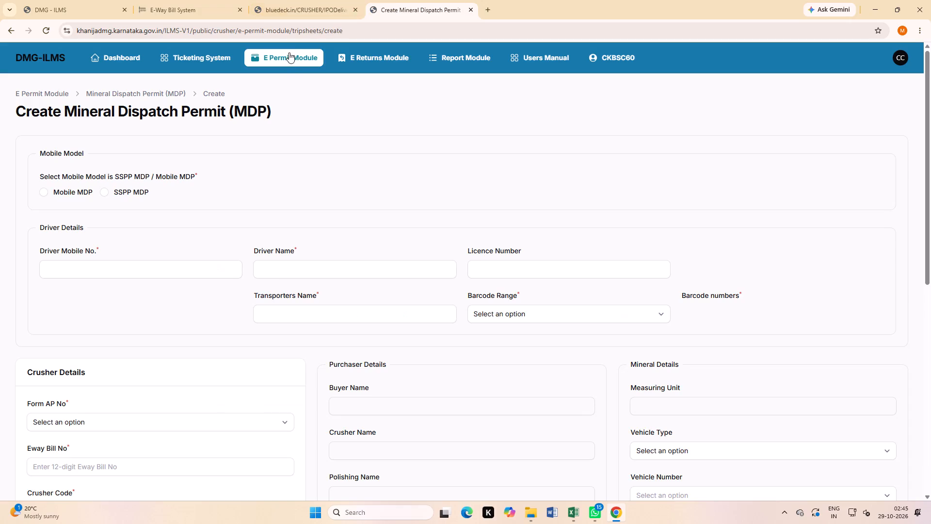
pyautogui.click(305, 0)
pyautogui.click(162, 8)
pyautogui.scroll(3, 270, 78)
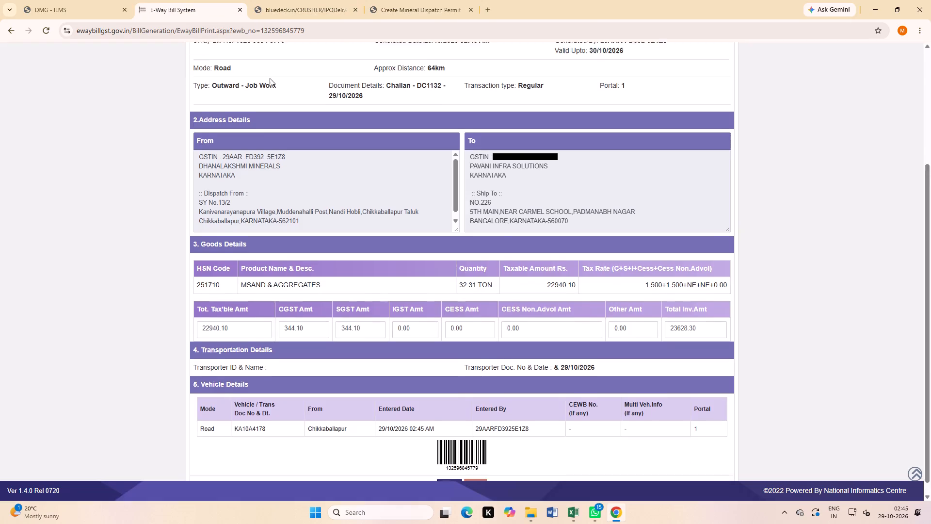
pyautogui.moveTo(236, 172); pyautogui.dragTo(290, 174)
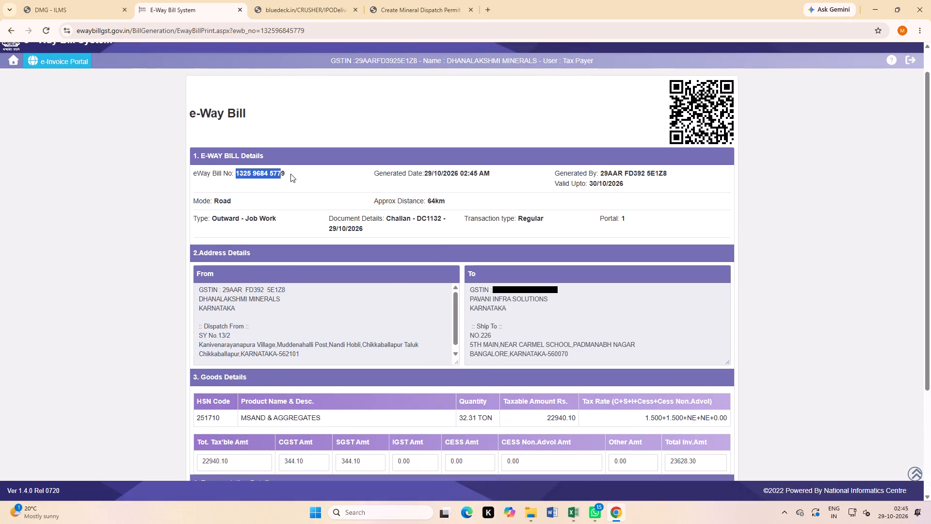
pyautogui.moveTo(290, 174); pyautogui.dragTo(292, 174)
pyautogui.hotkey('ctrl', 'c')
pyautogui.click(306, 5)
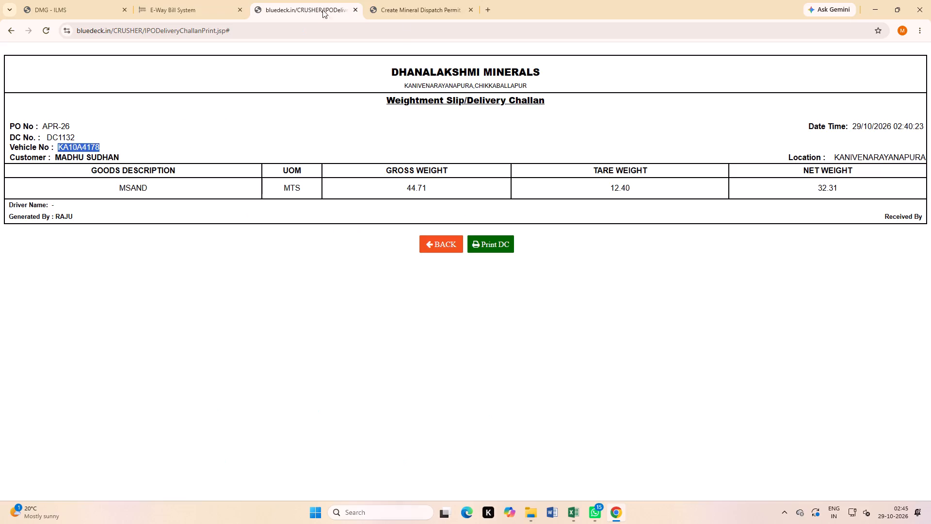
pyautogui.click(410, 5)
# Choose the SSPP MDP model and fill in the saved driver mobile number and the driver name DRIVER.
pyautogui.click(105, 193)
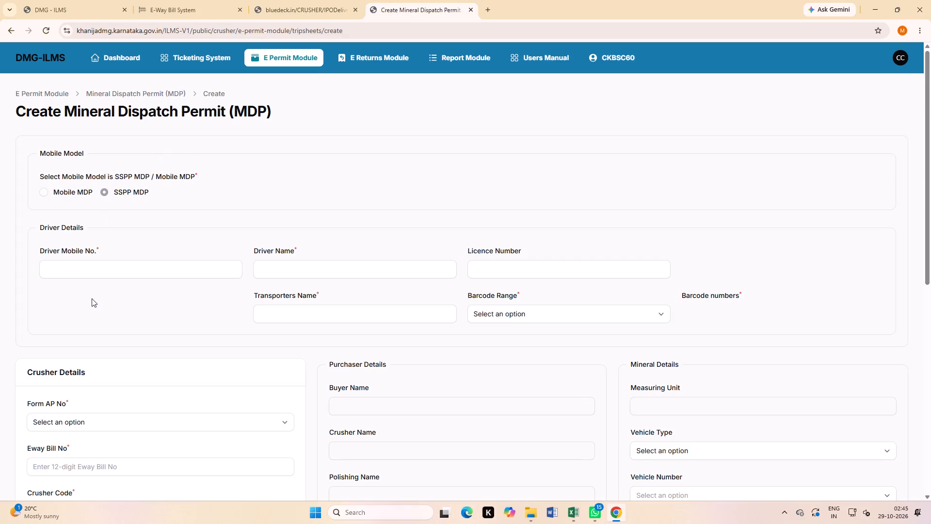
pyautogui.click(104, 270)
pyautogui.click(109, 352)
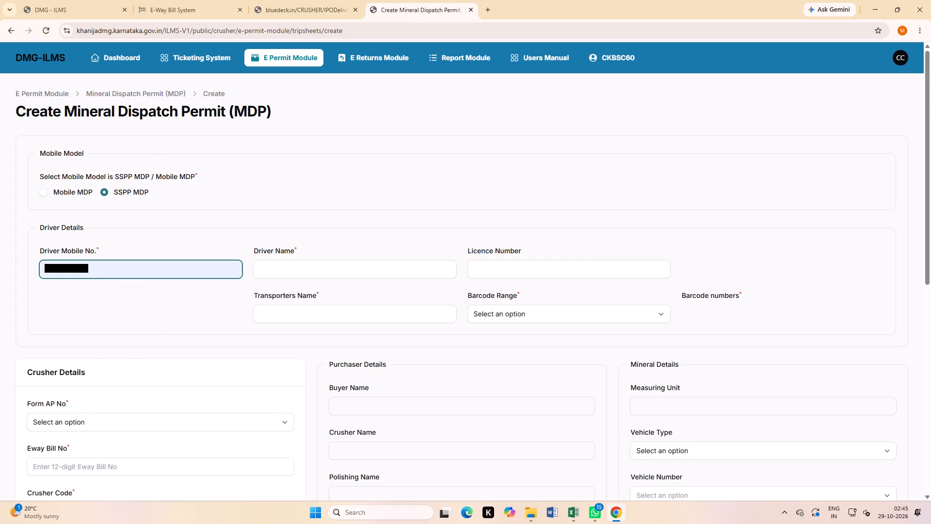
pyautogui.click(313, 267)
pyautogui.click(320, 291)
pyautogui.click(539, 309)
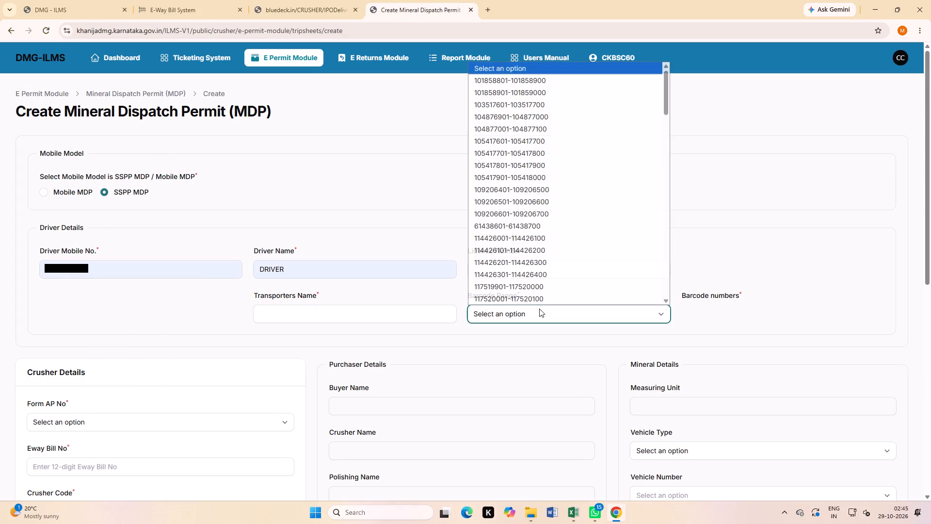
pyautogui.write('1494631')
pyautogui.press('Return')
pyautogui.click(775, 305)
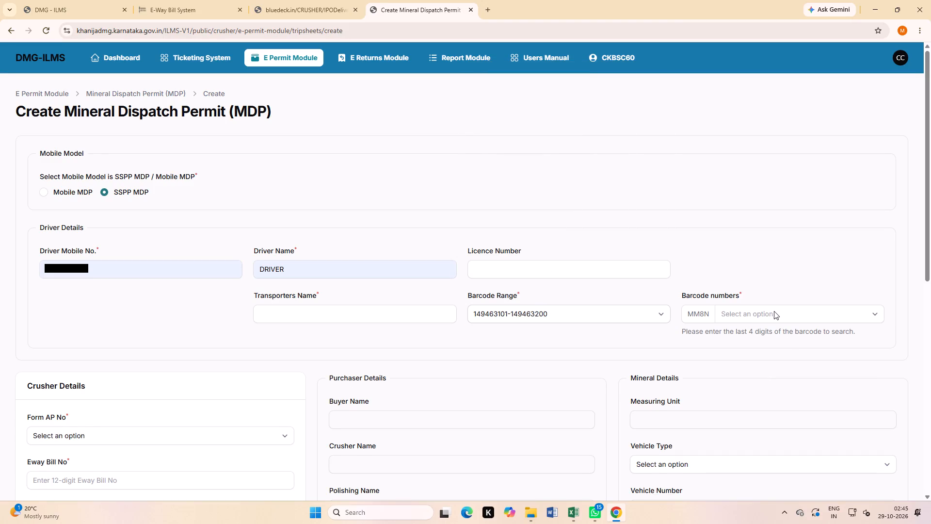
pyautogui.click(774, 311)
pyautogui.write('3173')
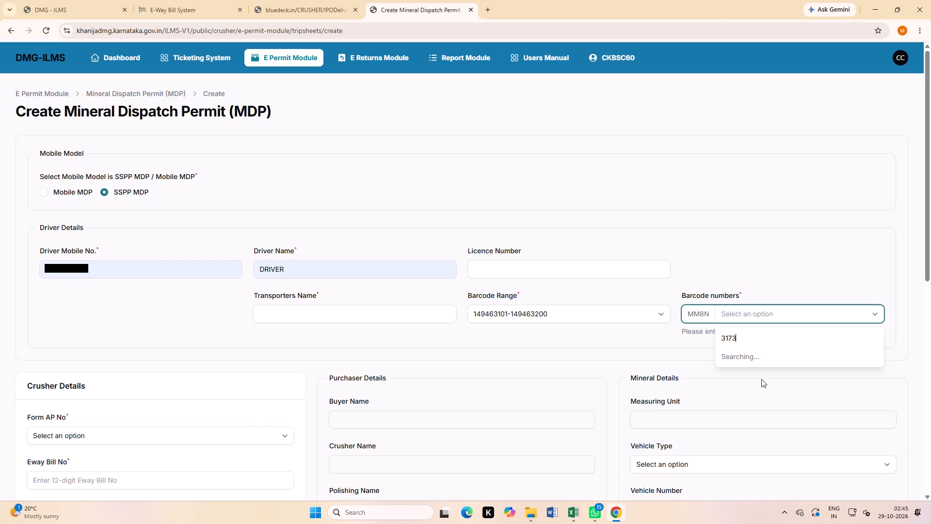
pyautogui.click(745, 351)
pyautogui.click(641, 333)
pyautogui.scroll(-3, 490, 352)
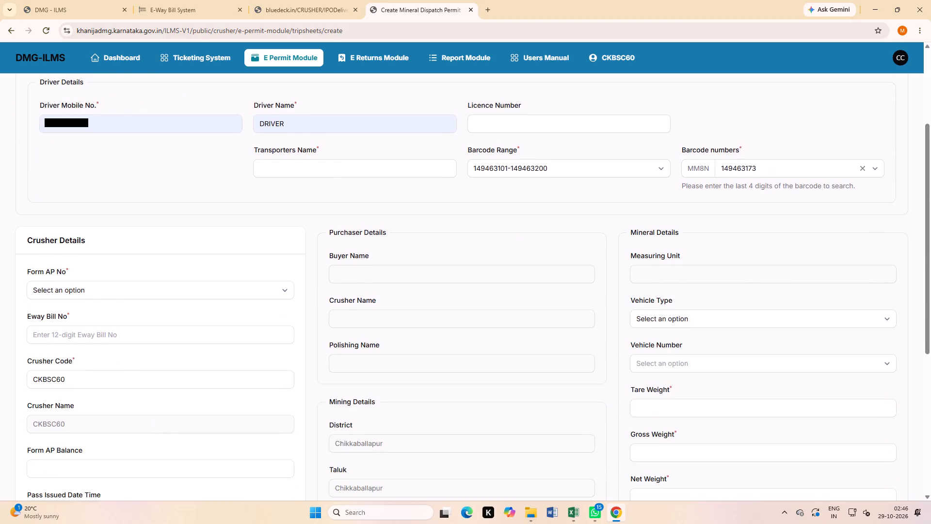
pyautogui.scroll(-3, 142, 315)
pyautogui.click(156, 147)
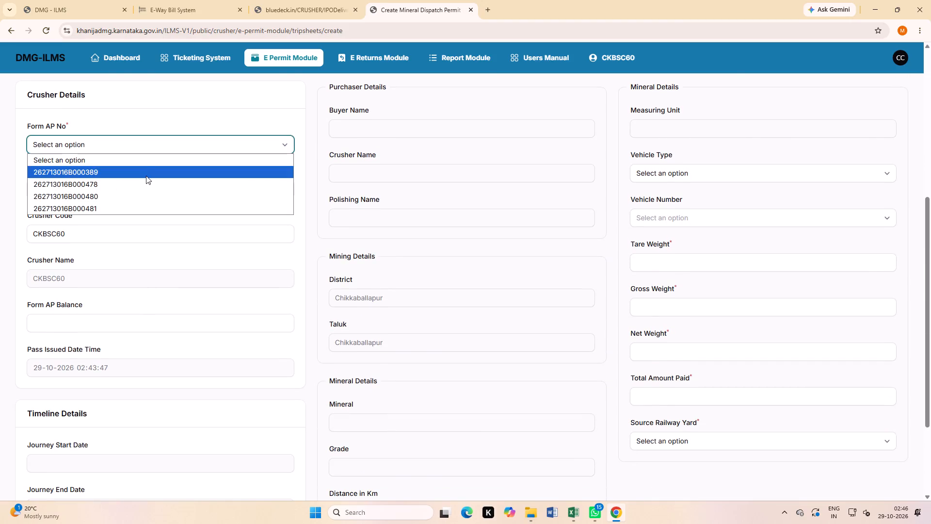
pyautogui.click(146, 183)
pyautogui.click(147, 178)
pyautogui.scroll(-1, 154, 188)
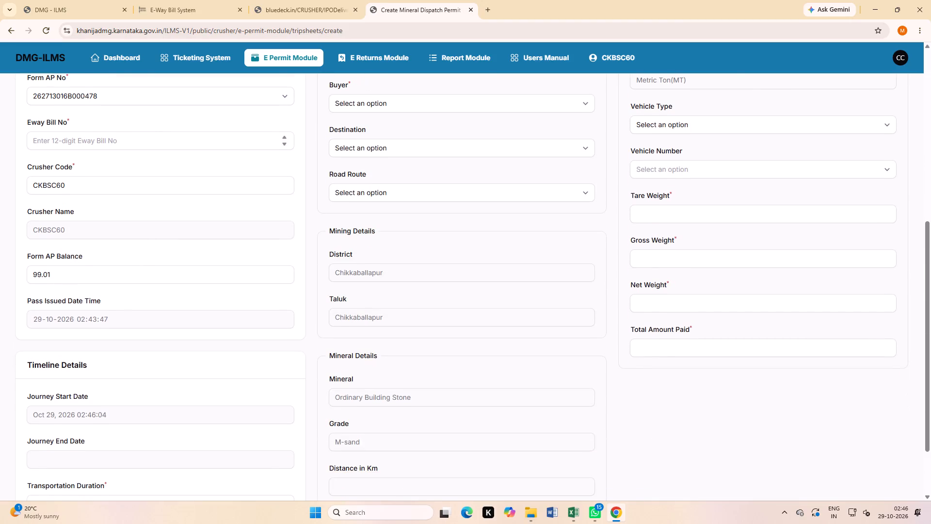
pyautogui.click(163, 147)
pyautogui.hotkey('ctrl', 'v')
pyautogui.click(163, 153)
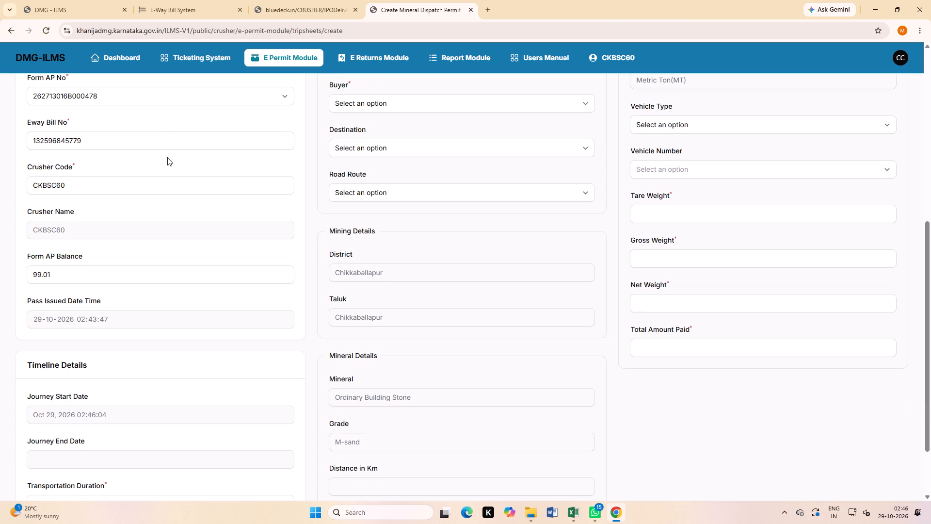
# Mark the purchaser as an unregistered buyer, with the name PAVANI INFRA SOLUTIONS and ten zeros as the placeholder mobile number.
pyautogui.scroll(1, 255, 172)
pyautogui.click(334, 111)
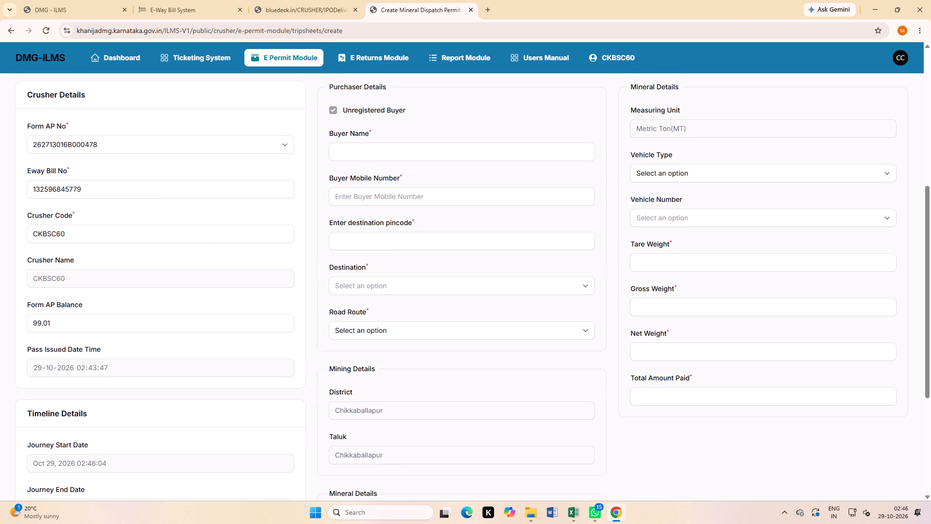
pyautogui.click(385, 147)
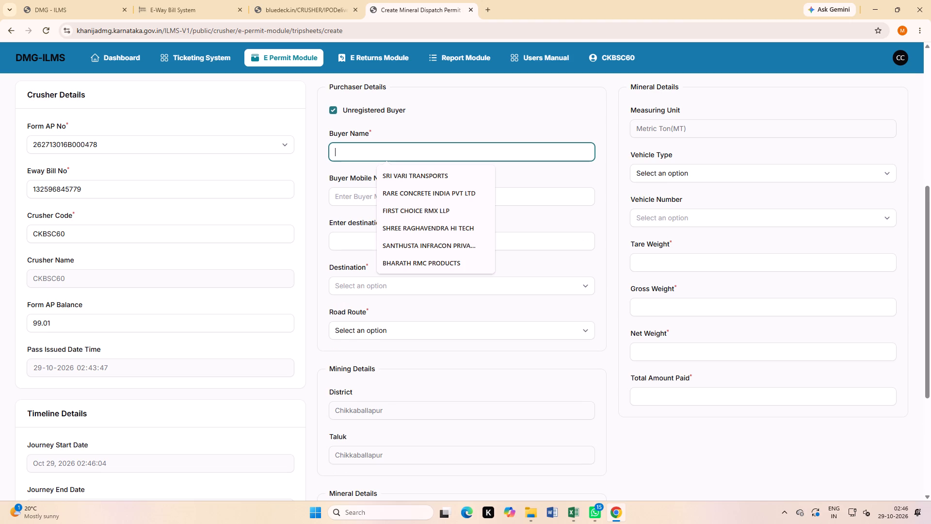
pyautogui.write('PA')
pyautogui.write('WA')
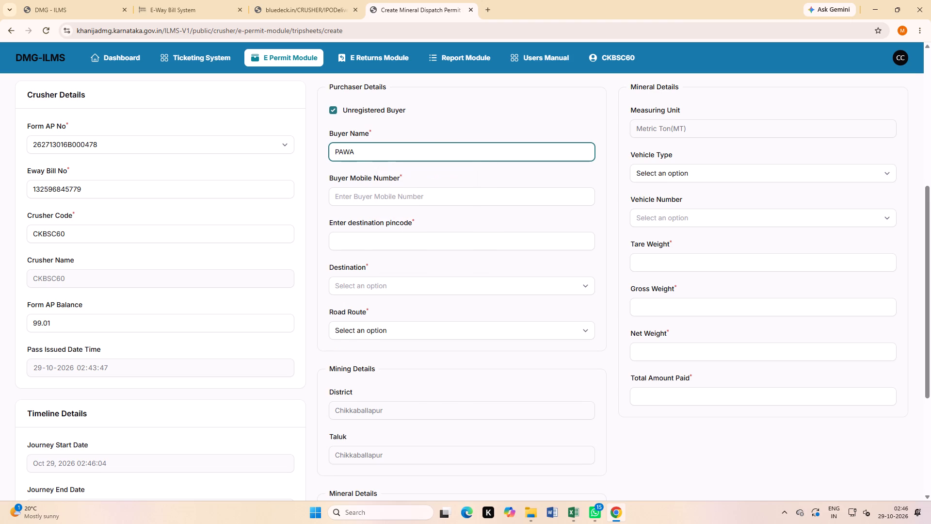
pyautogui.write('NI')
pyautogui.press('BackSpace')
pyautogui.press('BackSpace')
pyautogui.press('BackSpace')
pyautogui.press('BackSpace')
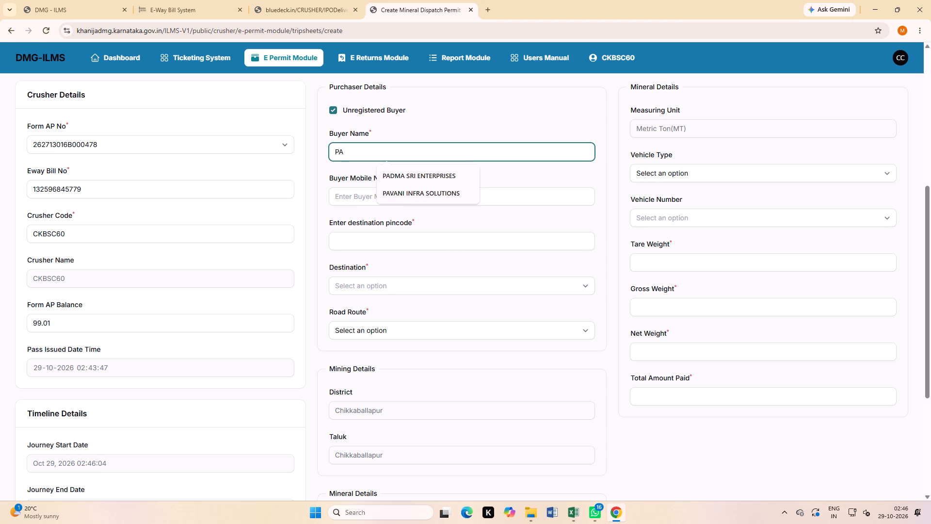
pyautogui.doubleClick(415, 196)
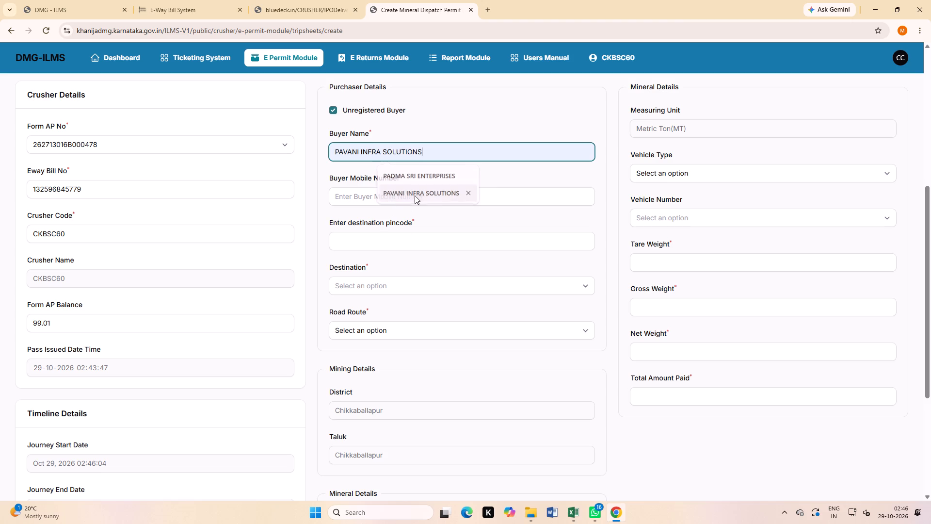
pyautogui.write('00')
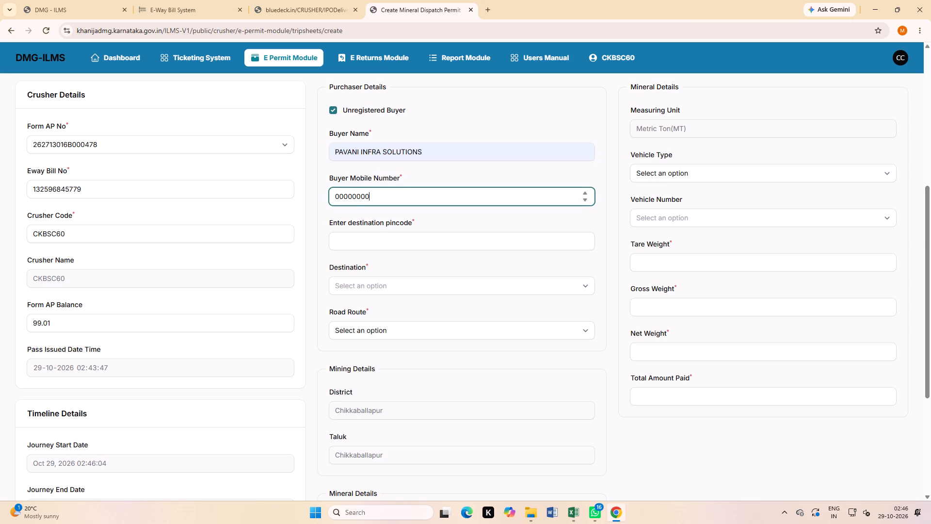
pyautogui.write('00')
# Set the destination to Rajanukunte under pincode 560064 and choose the road route from Kanivenarayanapura to Rajanukunte.
pyautogui.click(396, 247)
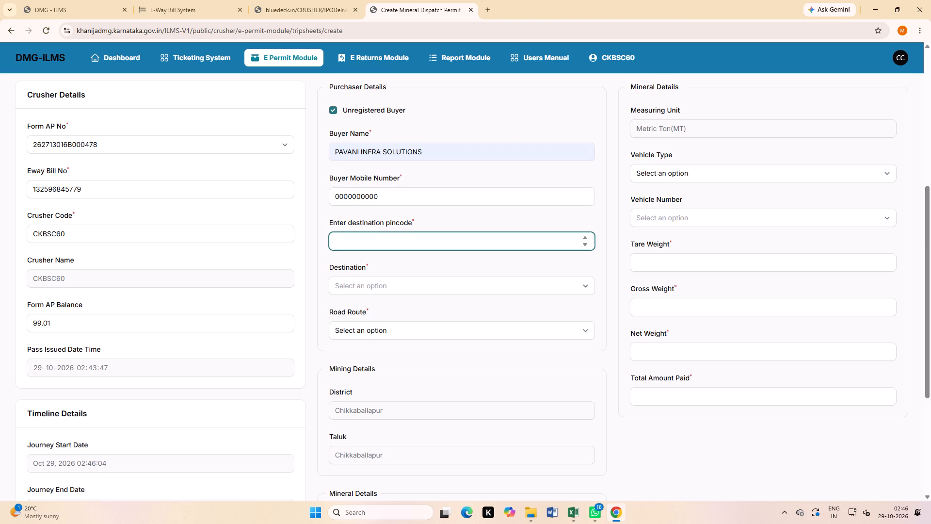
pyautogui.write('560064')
pyautogui.click(391, 286)
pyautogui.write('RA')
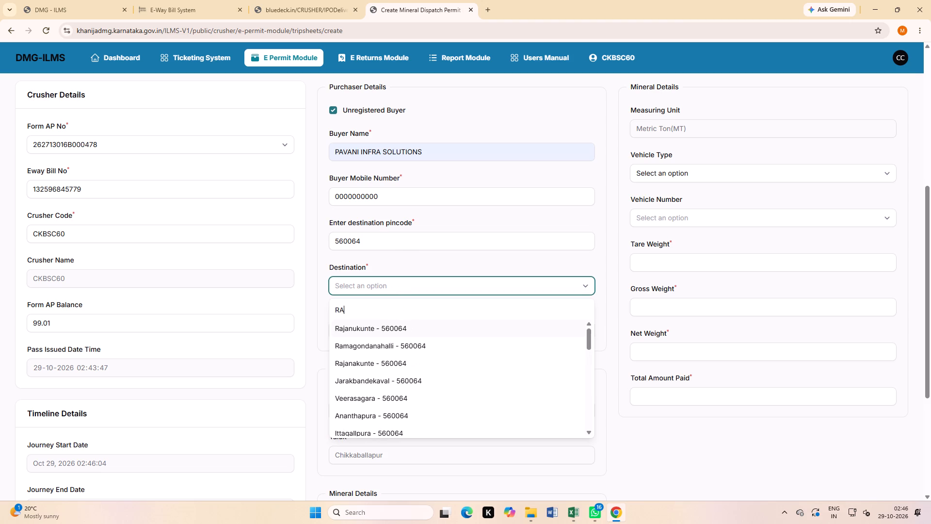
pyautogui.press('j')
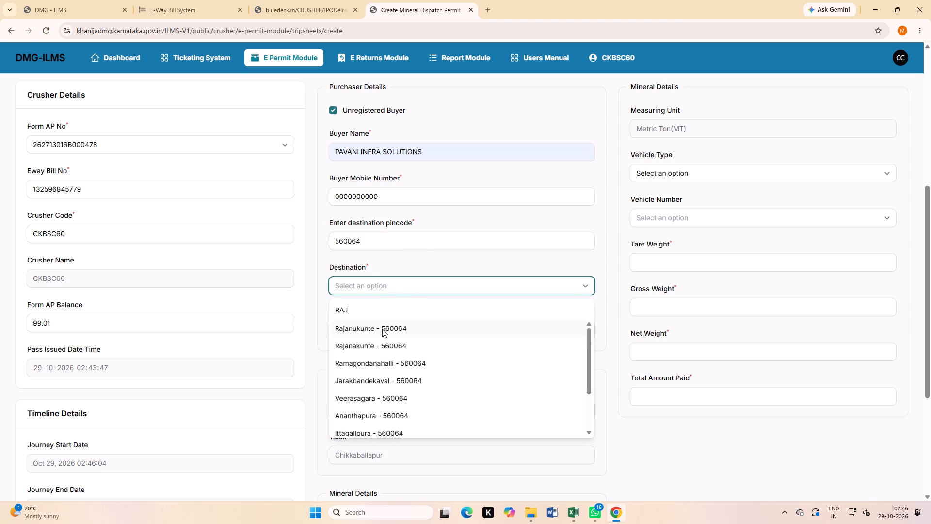
pyautogui.click(382, 329)
pyautogui.click(386, 317)
pyautogui.click(391, 335)
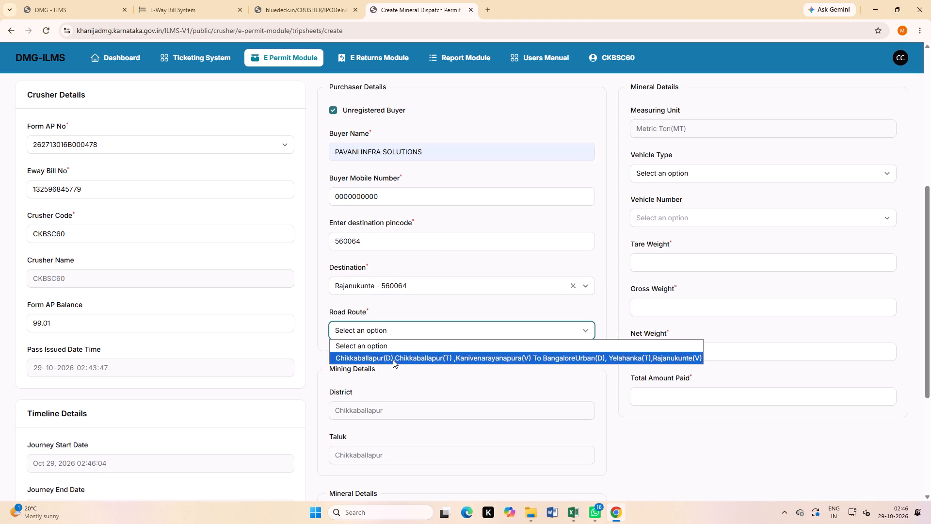
pyautogui.doubleClick(393, 360)
pyautogui.click(674, 178)
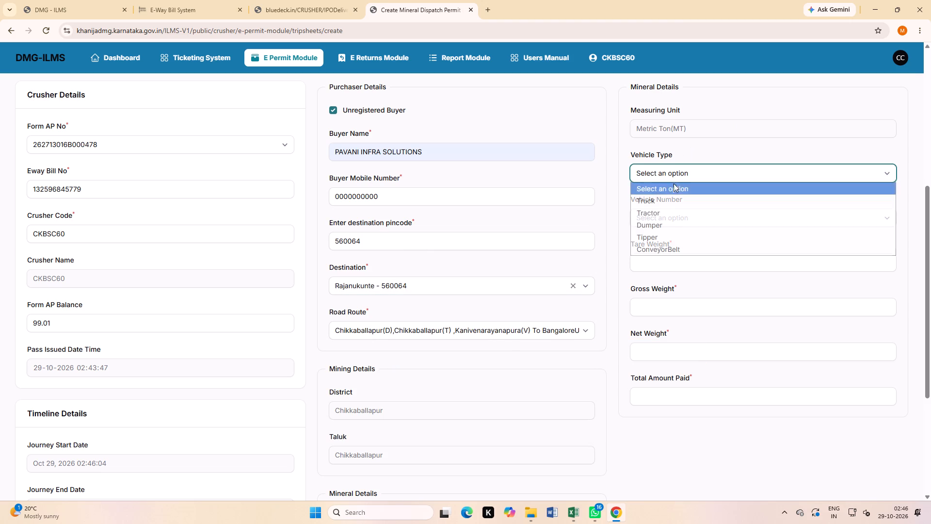
pyautogui.click(666, 235)
pyautogui.click(665, 225)
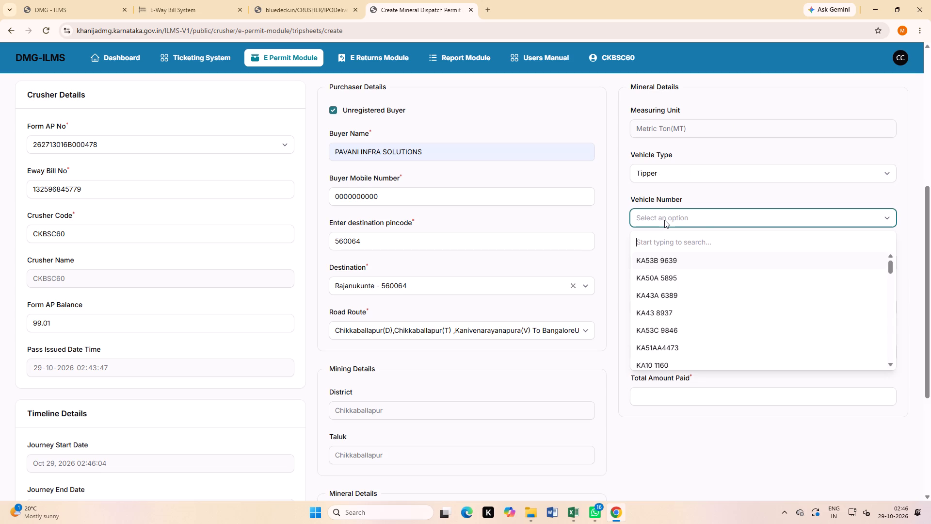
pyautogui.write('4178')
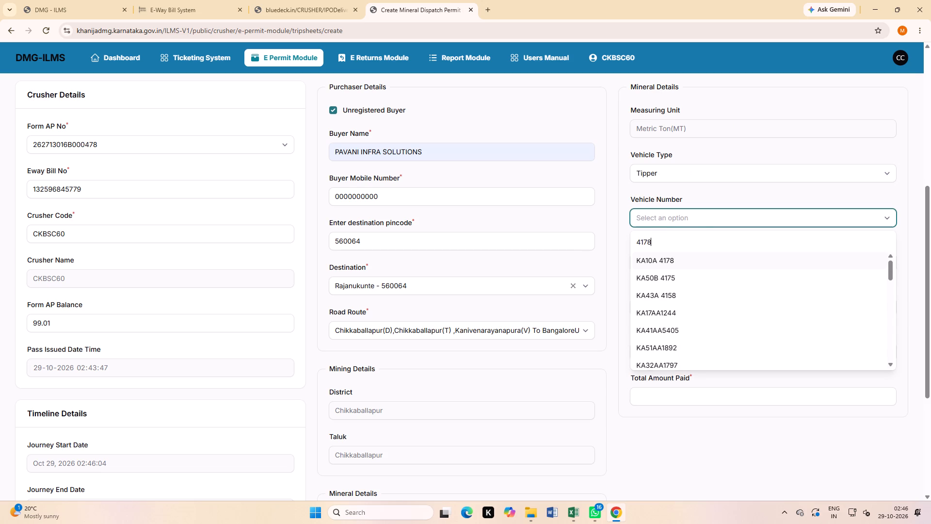
pyautogui.click(680, 262)
pyautogui.click(682, 253)
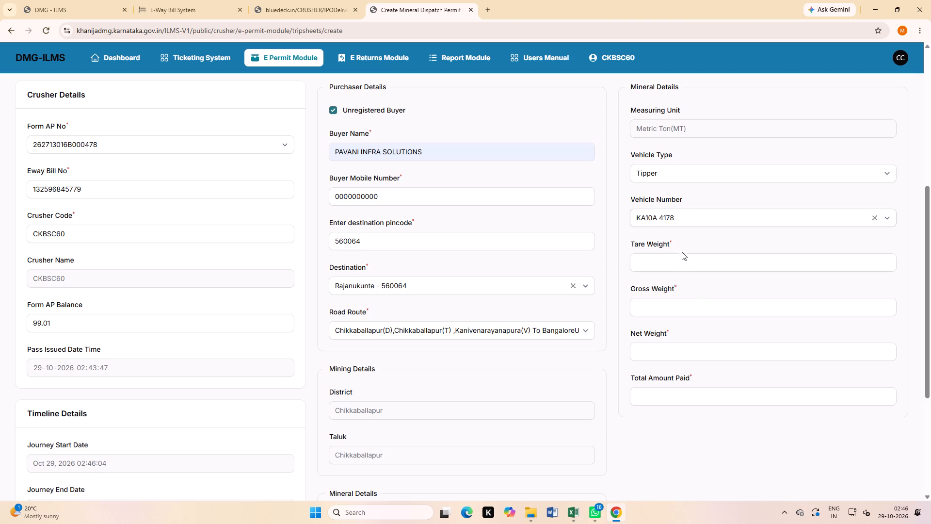
# Enter a gross weight of 42.31 in the mineral details.
pyautogui.click(685, 307)
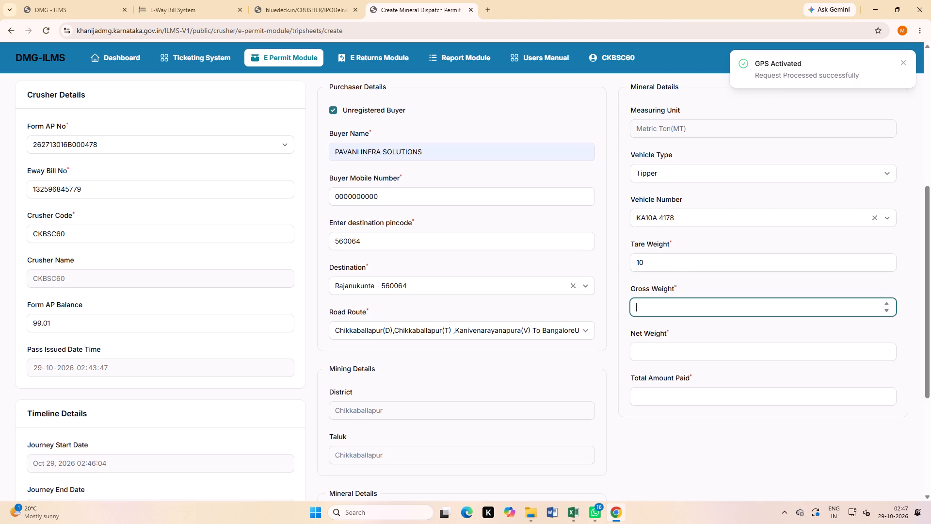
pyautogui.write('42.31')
pyautogui.click(714, 334)
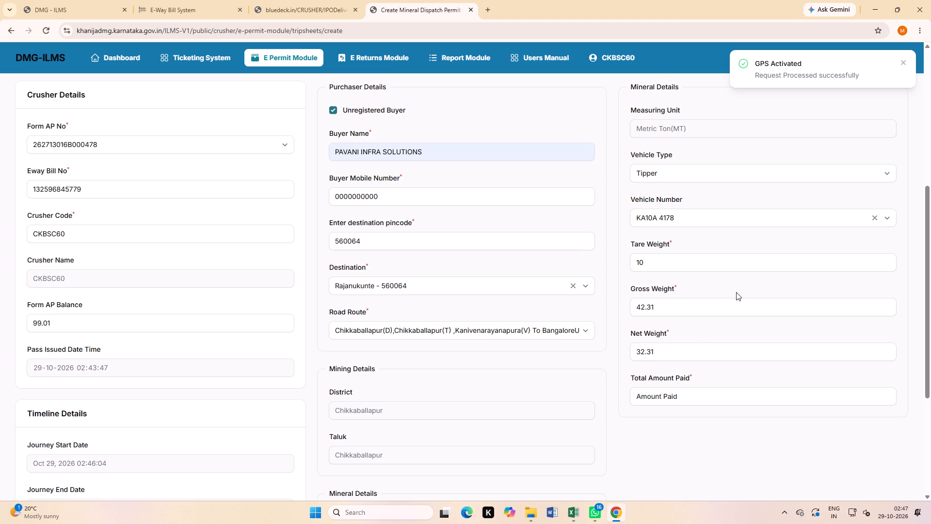
# Issue the completed Mineral Dispatch Permit for printing.
pyautogui.scroll(-3, 498, 345)
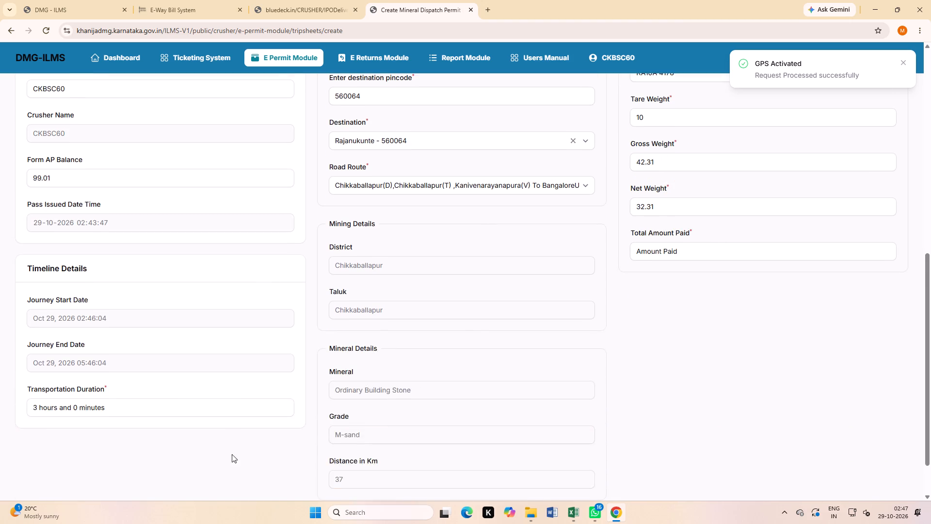
pyautogui.scroll(-4, 136, 496)
pyautogui.click(78, 475)
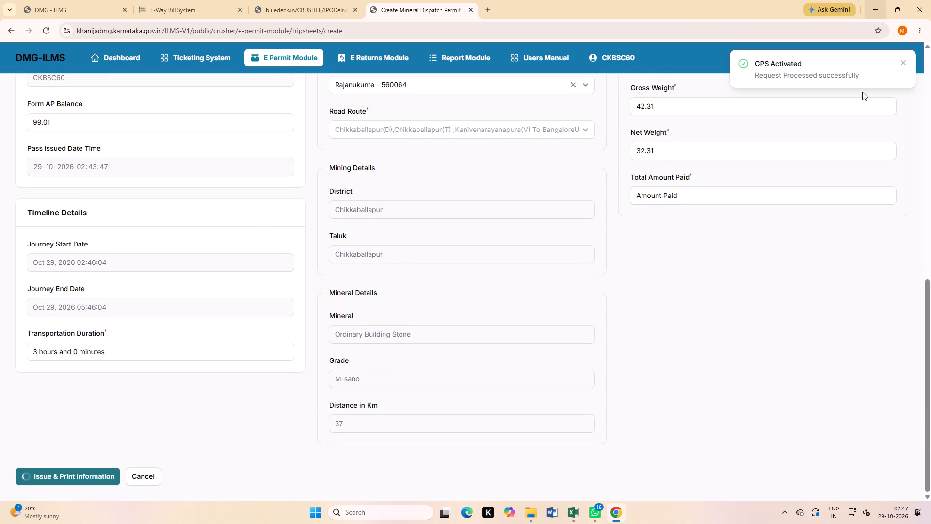
# Print the issued permit in landscape layout on the Canon LBP6030 printer.
pyautogui.click(716, 193)
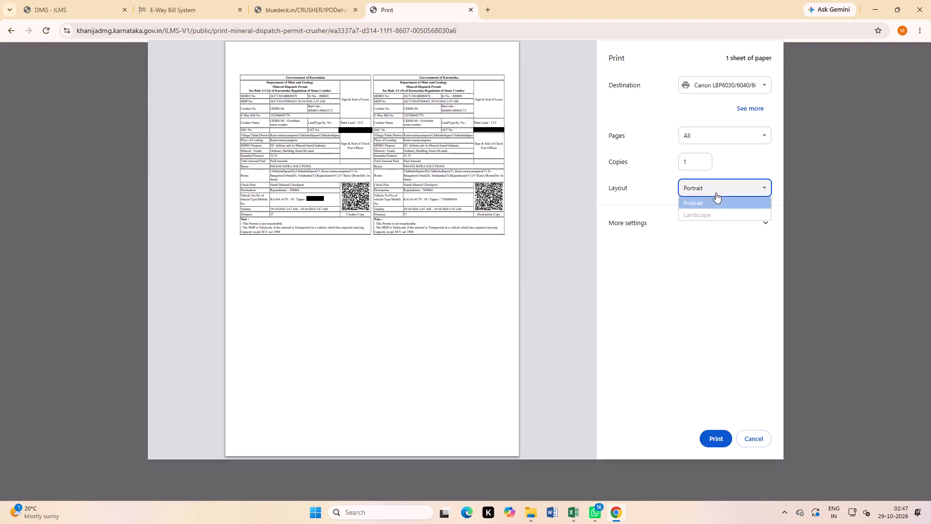
pyautogui.click(701, 215)
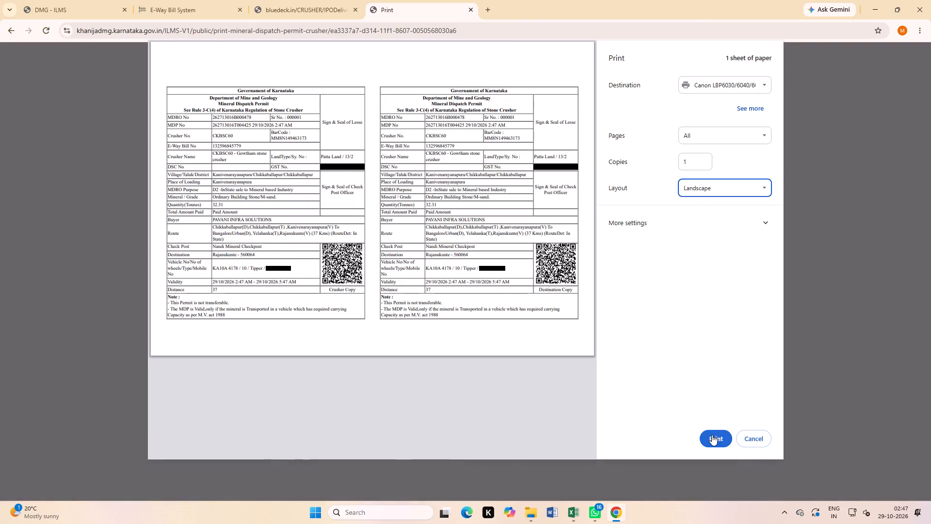
pyautogui.click(712, 435)
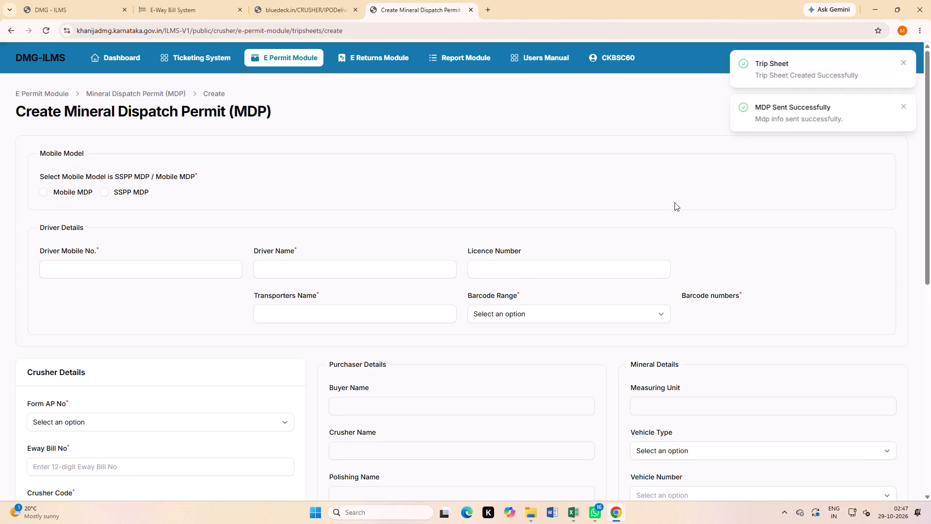
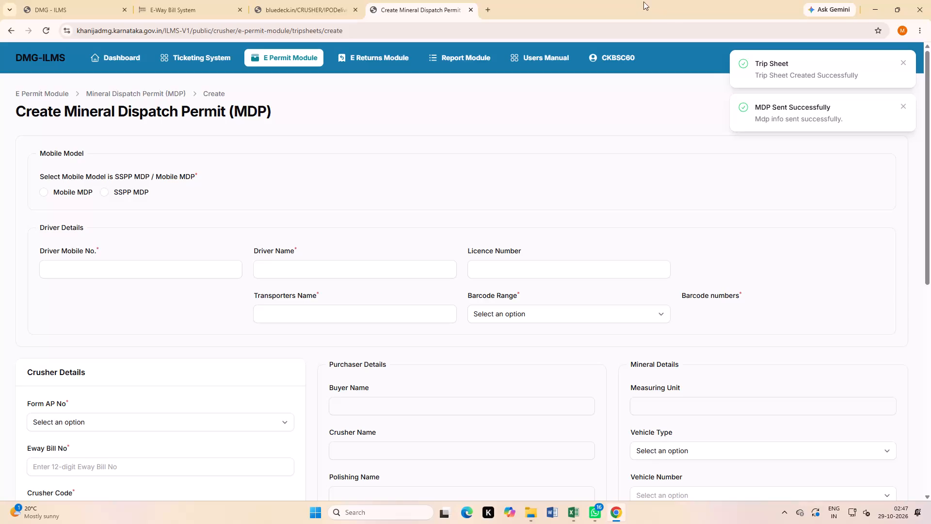
# In the crusher system, leave the printed challan and list the pending invoice DCs dated 29/10/2026 for all UOMs.
pyautogui.click(304, 12)
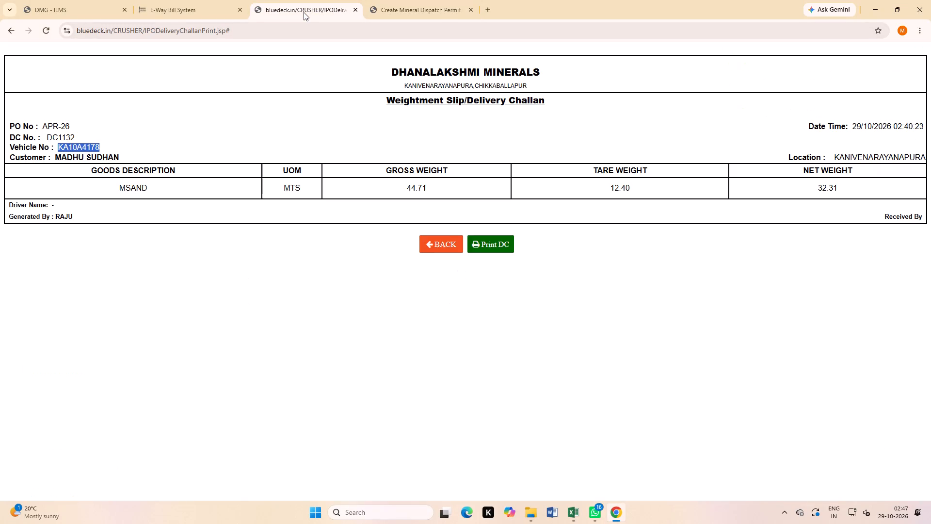
pyautogui.click(447, 238)
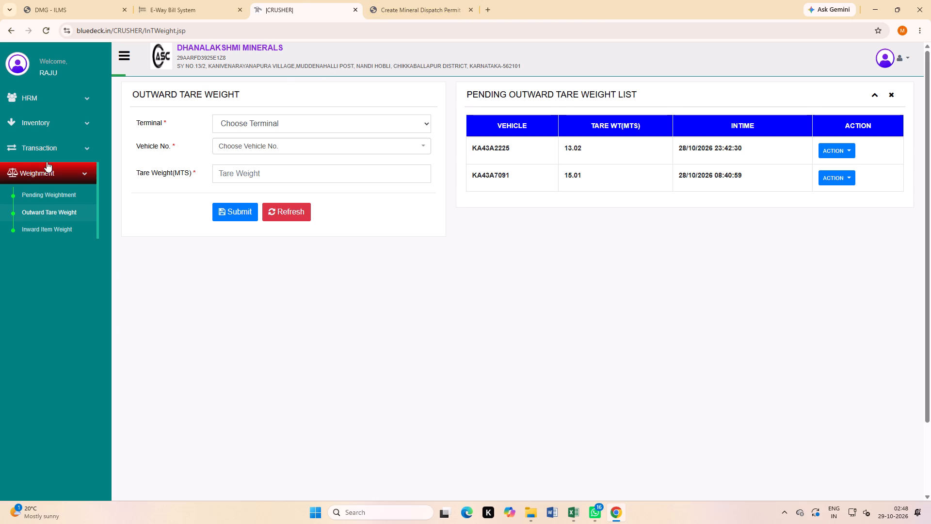
pyautogui.click(50, 149)
pyautogui.click(49, 186)
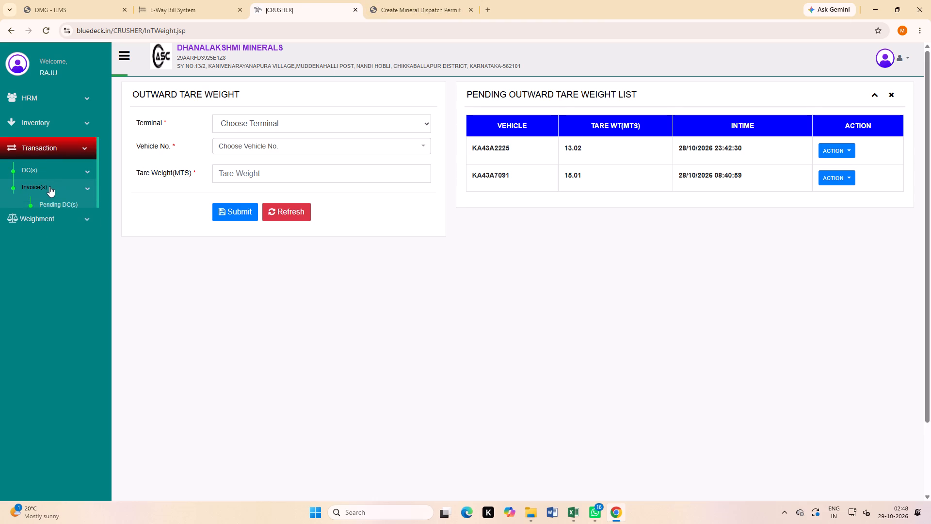
pyautogui.click(44, 202)
pyautogui.click(759, 90)
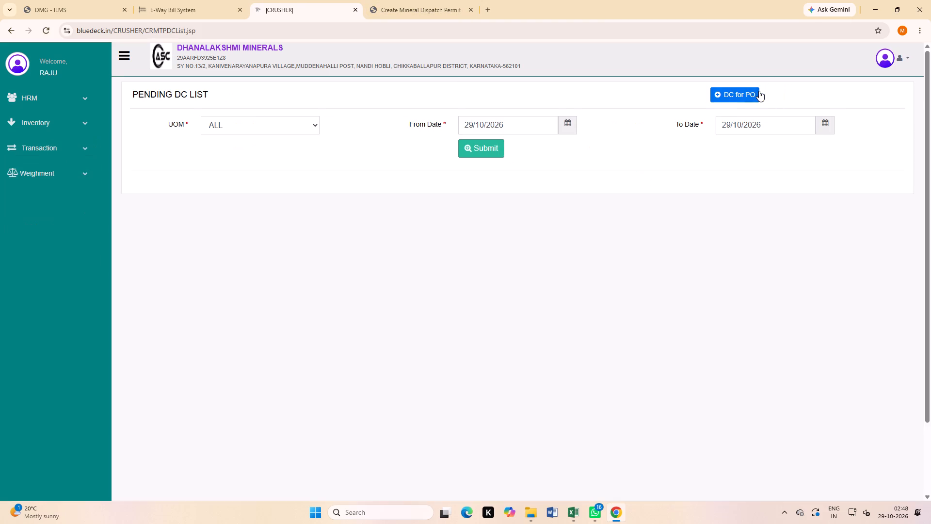
pyautogui.click(485, 151)
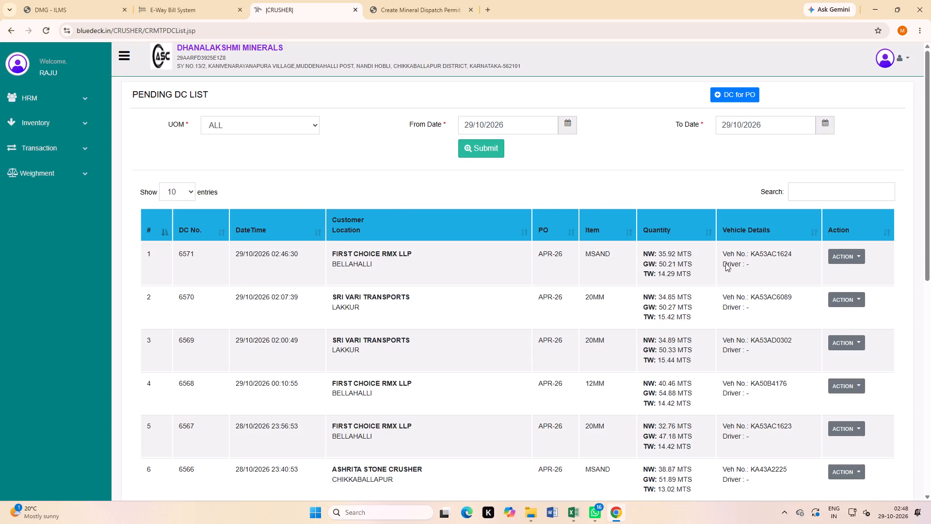
# Open the DC print of challan 6571 for First Choice RMX LLP and copy the customer's GSTIN.
pyautogui.click(840, 258)
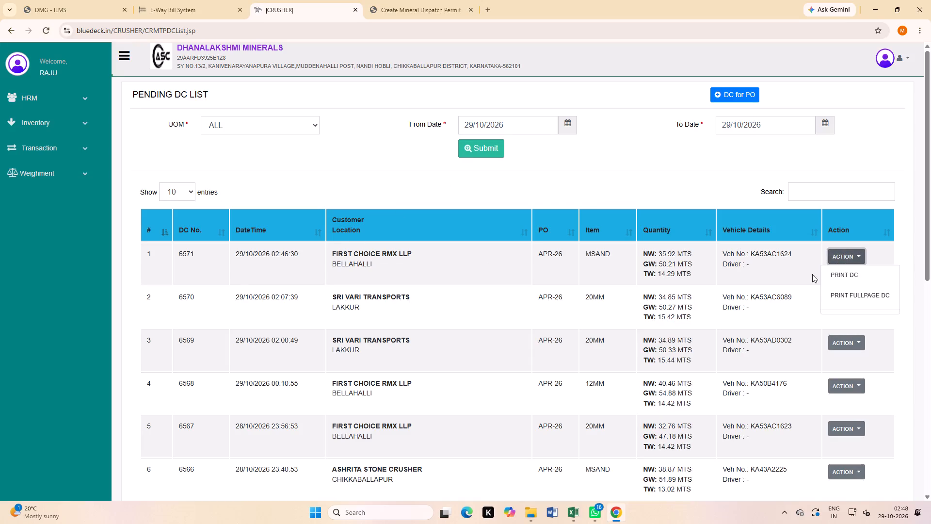
pyautogui.click(837, 275)
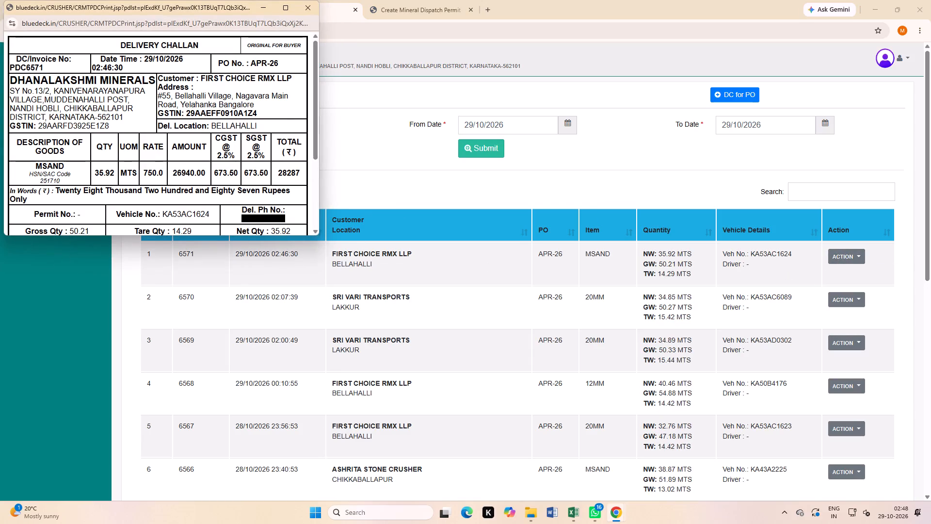
pyautogui.doubleClick(227, 113)
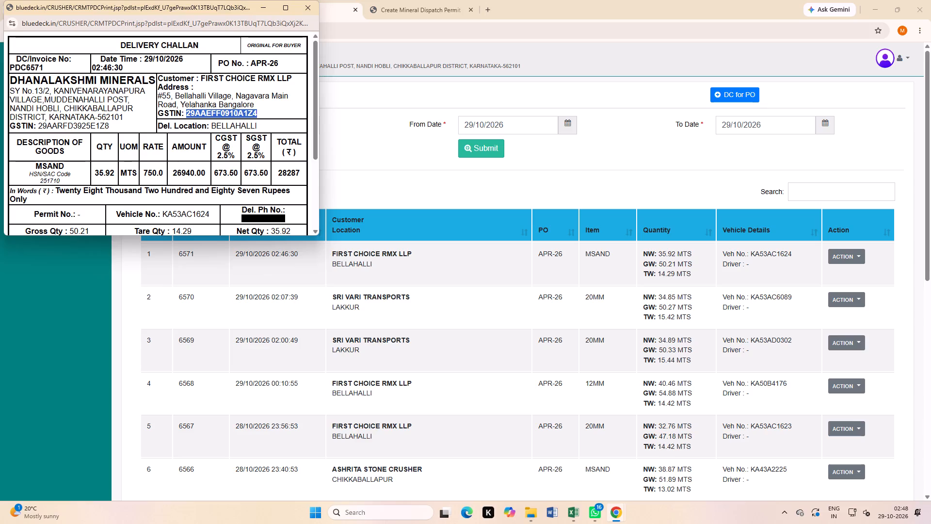
pyautogui.hotkey('ctrl', 'c')
pyautogui.click(327, 7)
# In the E-Way Bill System, start a new e-way bill with sub type Job Work and enter the document number prefix PDC.
pyautogui.click(189, 14)
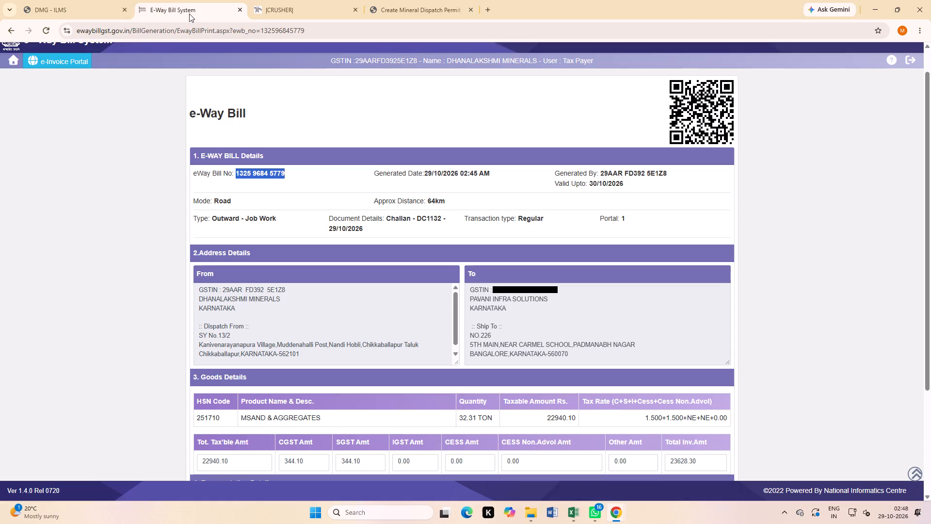
pyautogui.click(11, 61)
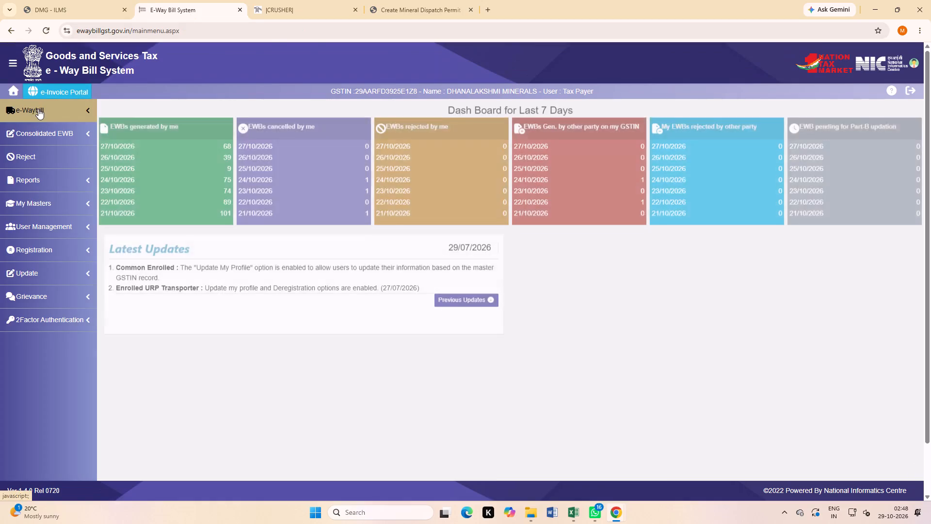
pyautogui.click(40, 111)
pyautogui.click(45, 133)
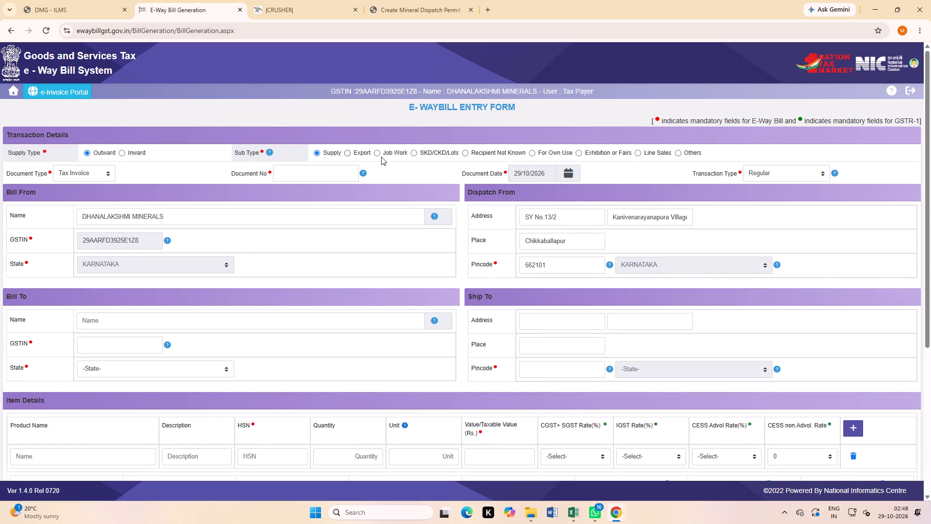
pyautogui.click(375, 153)
pyautogui.click(348, 173)
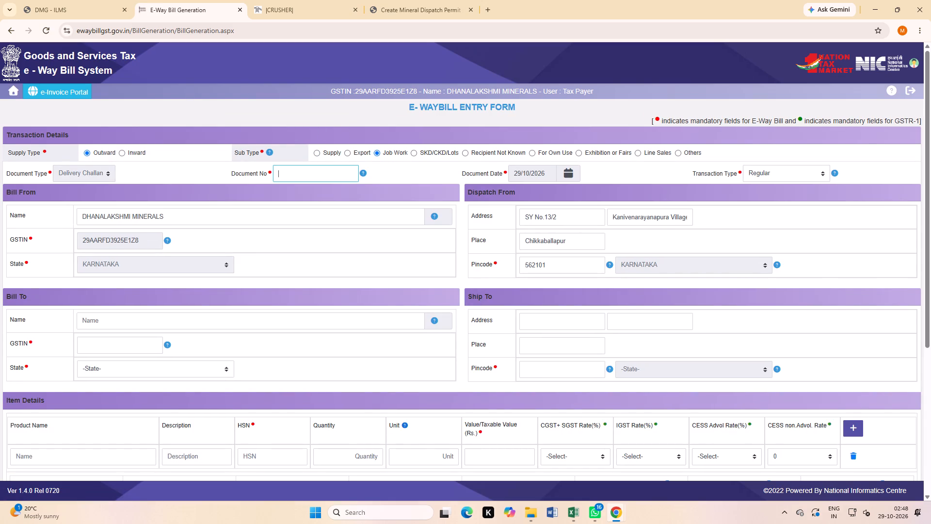
pyautogui.write('PDC')
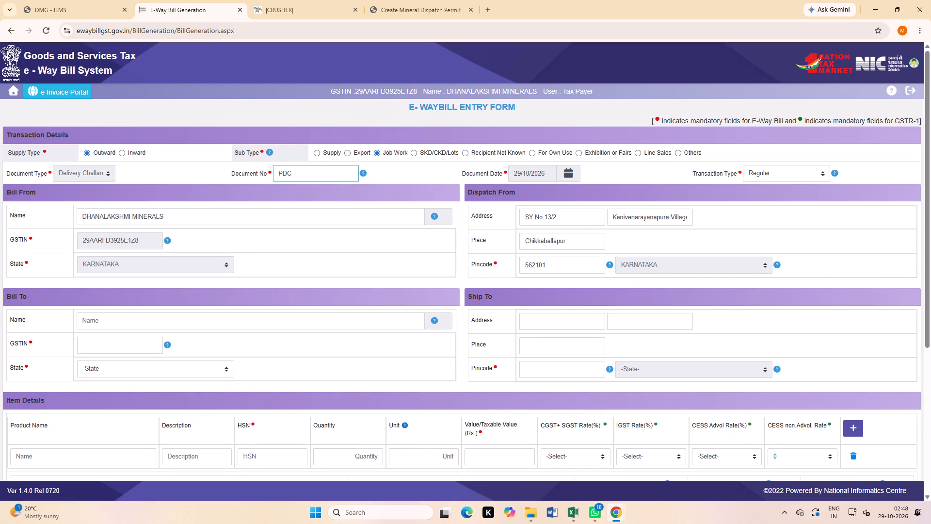
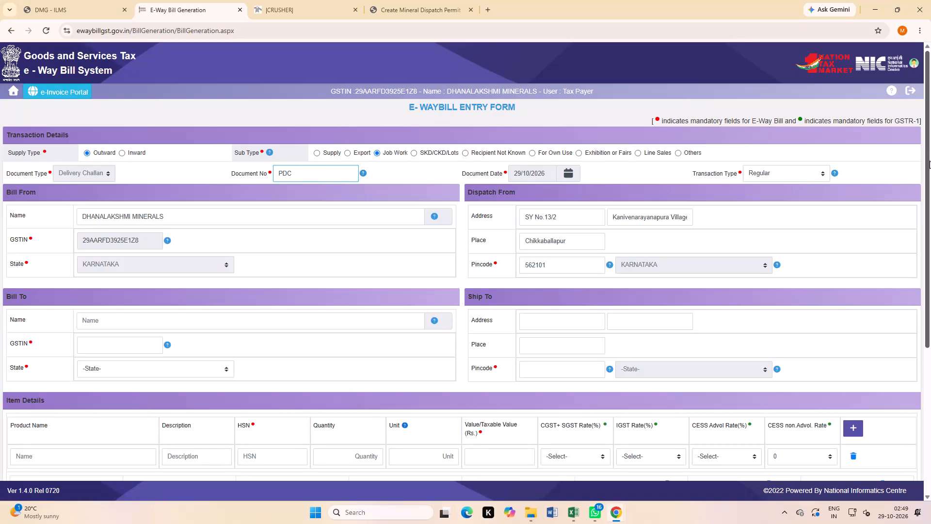
# Complete the document number as PDC6571 and fill in the Bill To party using First Choice RMX LLP's copied GSTIN.
pyautogui.write('6571')
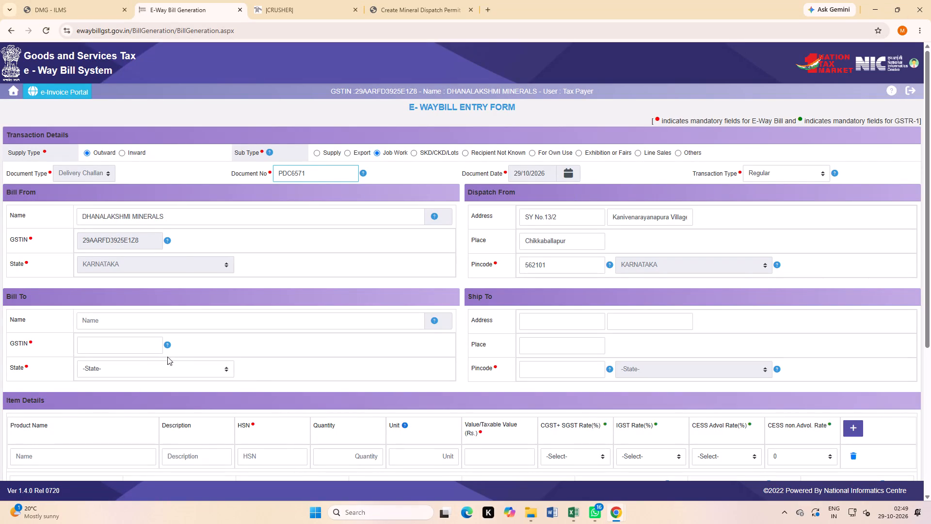
pyautogui.click(129, 344)
pyautogui.hotkey('ctrl', 'v')
# In the item details, enter product name MSAND, description AGGREGATES and HSN 251710.
pyautogui.scroll(-3, 142, 431)
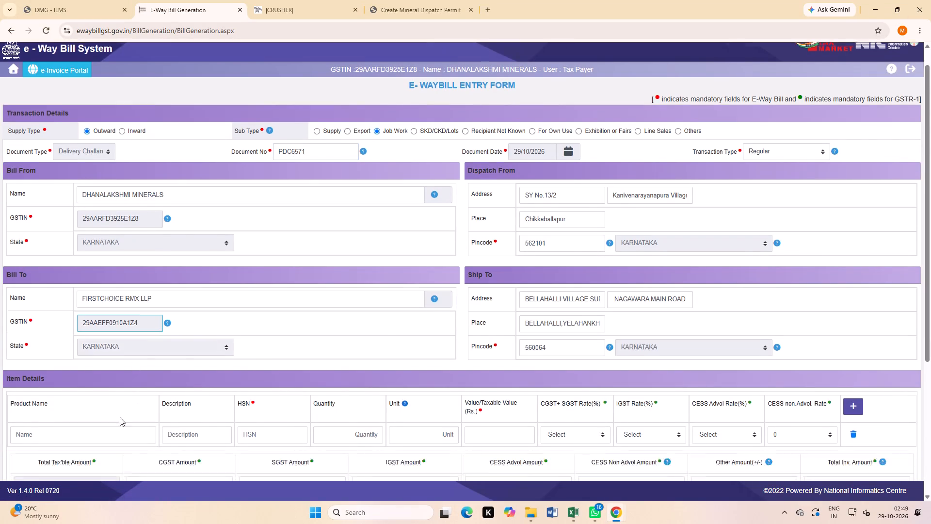
pyautogui.click(64, 307)
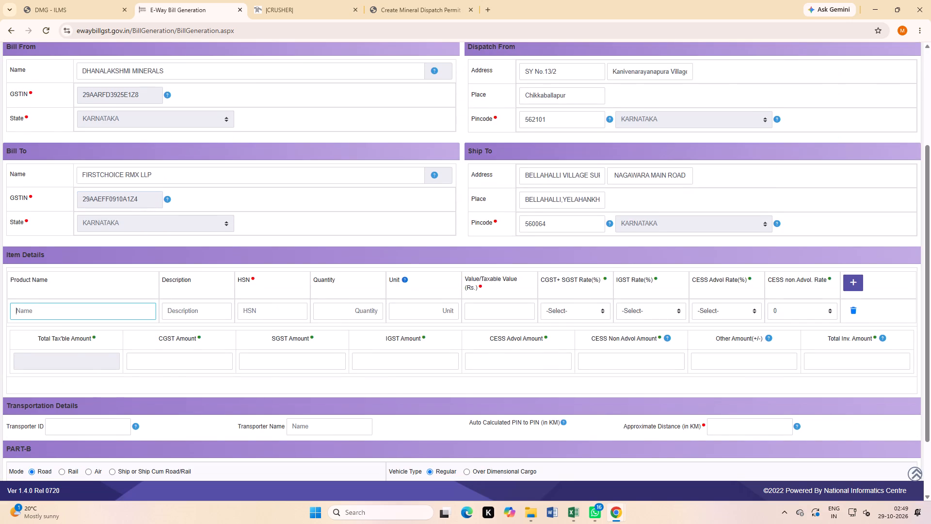
pyautogui.press('m')
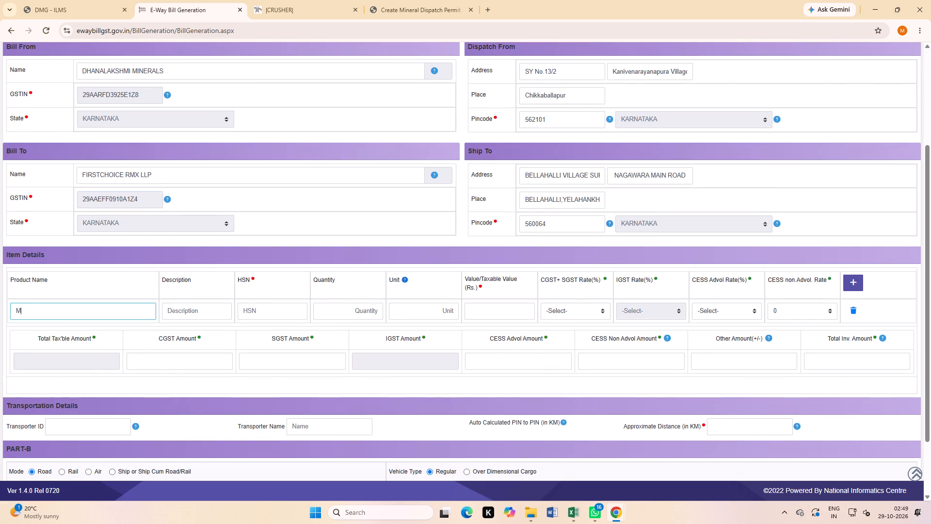
pyautogui.write('SA')
pyautogui.press('n')
pyautogui.press('d')
pyautogui.click(200, 311)
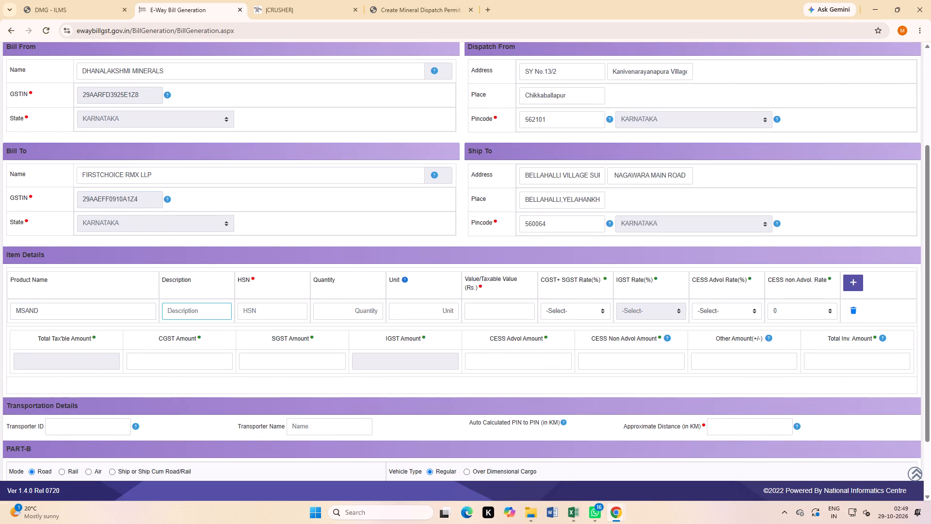
pyautogui.press('a')
pyautogui.press('g')
pyautogui.write('GREGATE')
pyautogui.press('s')
pyautogui.click(253, 306)
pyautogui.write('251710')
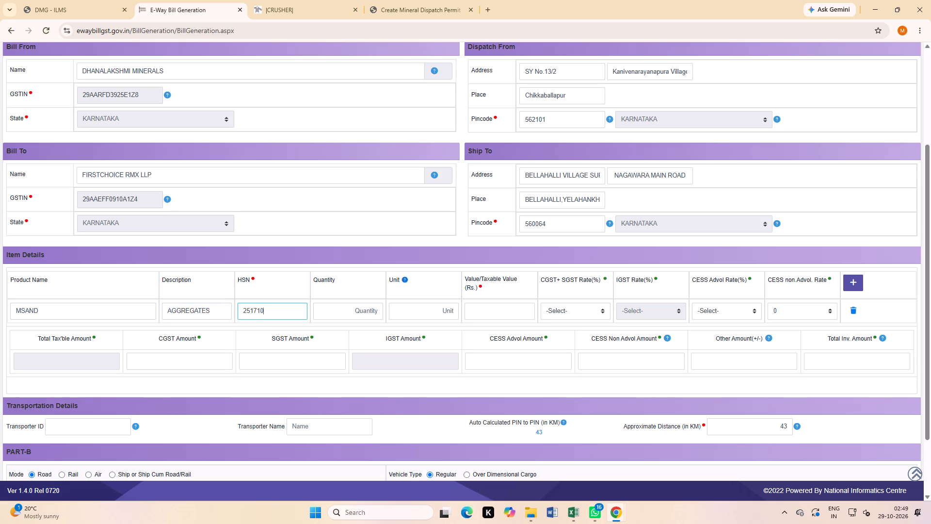
# Set the MSAND item's quantity to 35.92 and its unit to TON.
pyautogui.click(359, 315)
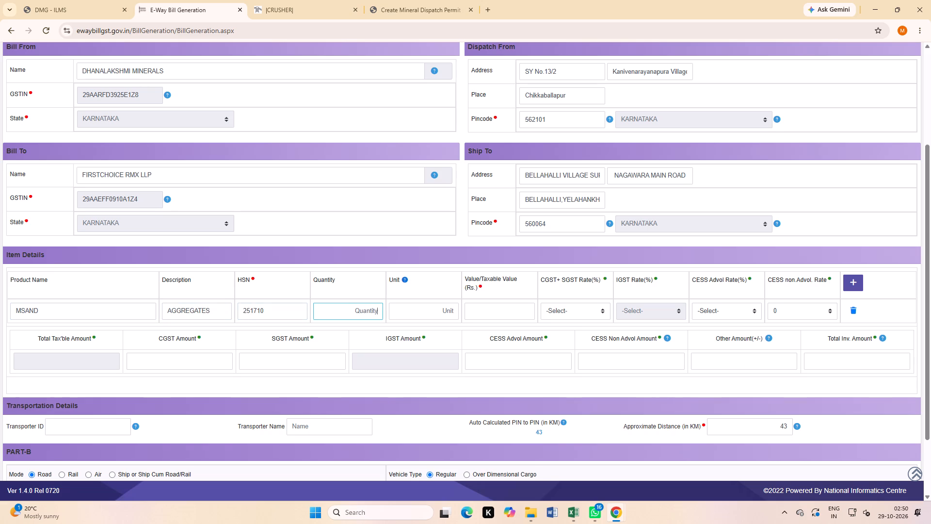
pyautogui.press('3')
pyautogui.write('5.92')
pyautogui.click(437, 315)
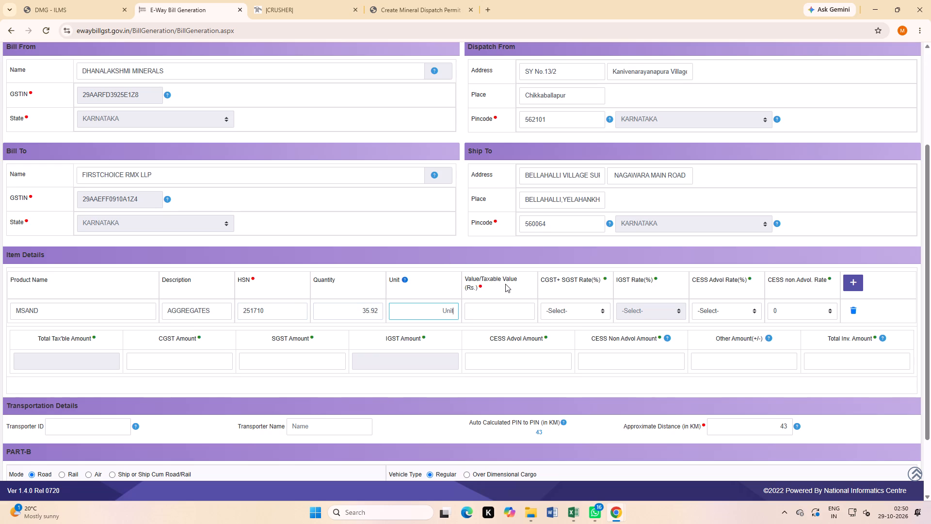
pyautogui.write('TO')
pyautogui.press('n')
# Copy the amount 26940.00 from challan 6571's DC print in the crusher system into the e-way bill item's taxable value.
pyautogui.click(502, 313)
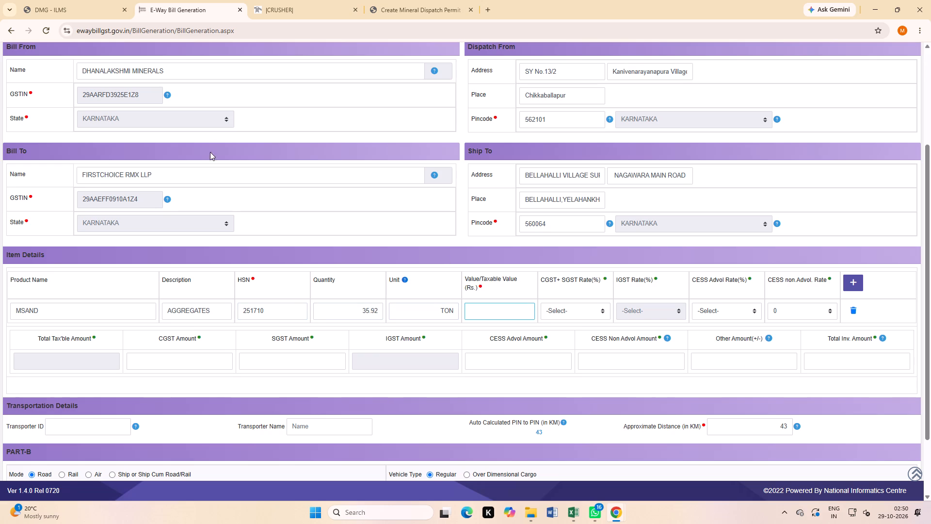
pyautogui.click(281, 1)
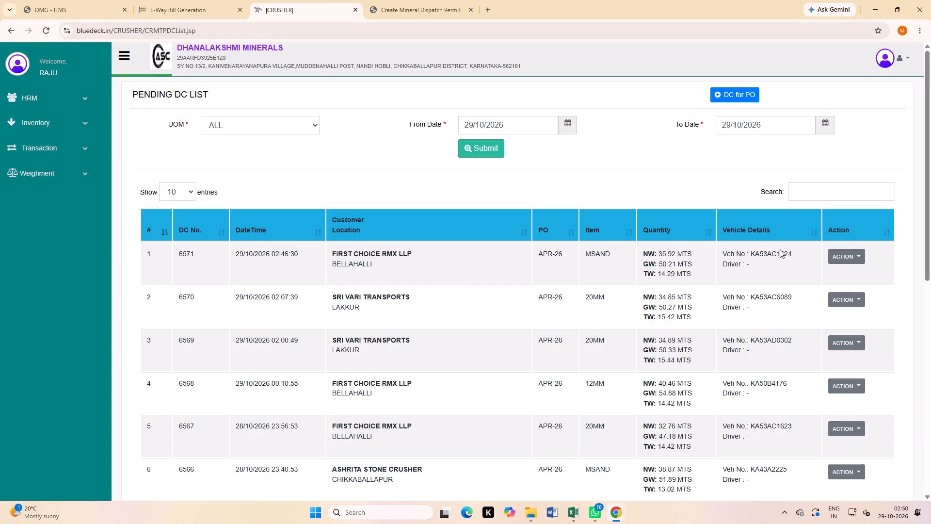
pyautogui.click(841, 258)
pyautogui.click(842, 274)
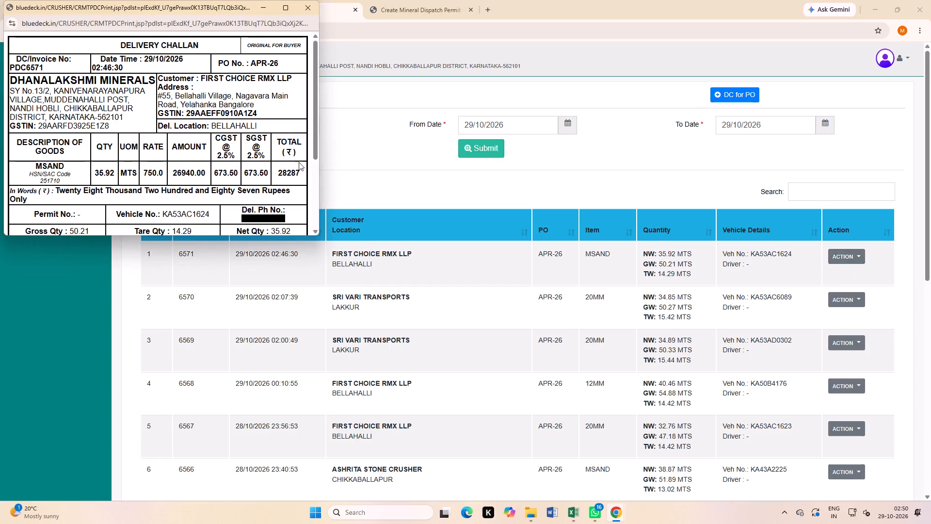
pyautogui.doubleClick(182, 171)
pyautogui.hotkey('ctrl', 'c')
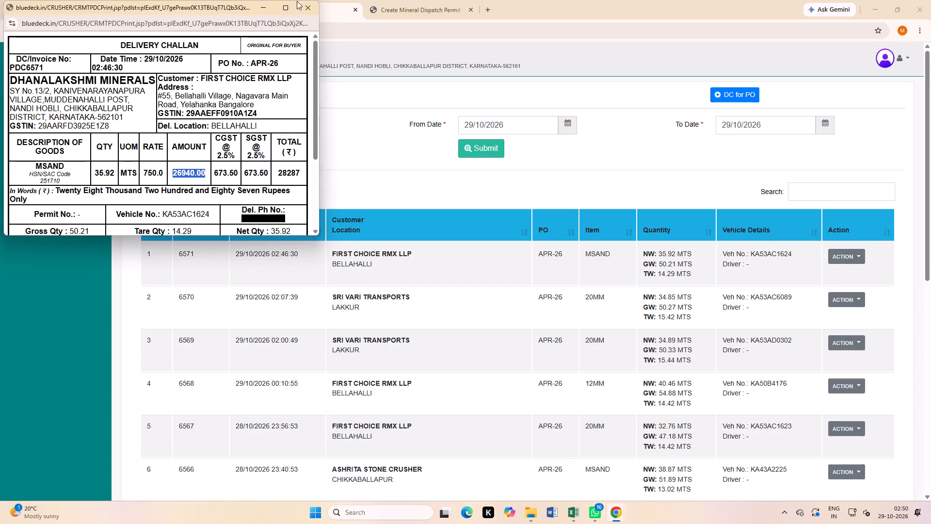
pyautogui.click(314, 10)
pyautogui.click(213, 17)
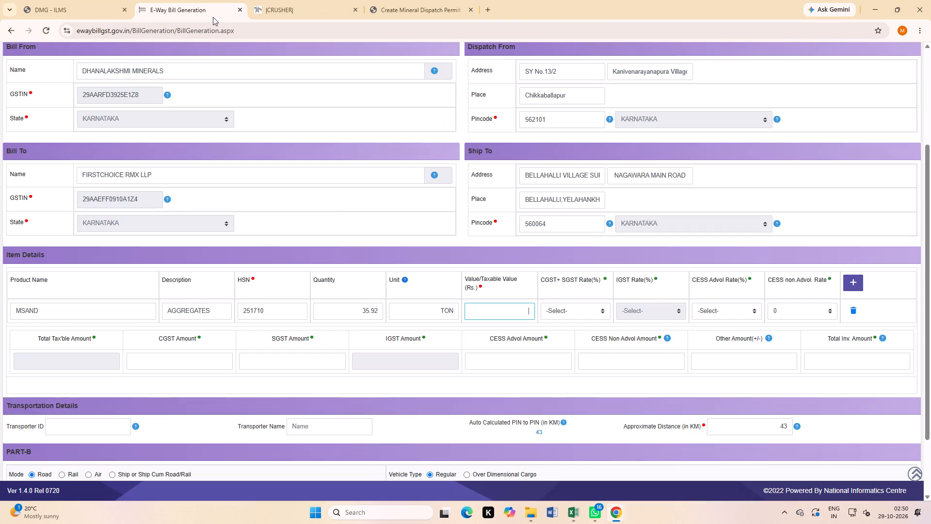
pyautogui.hotkey('ctrl', 'v')
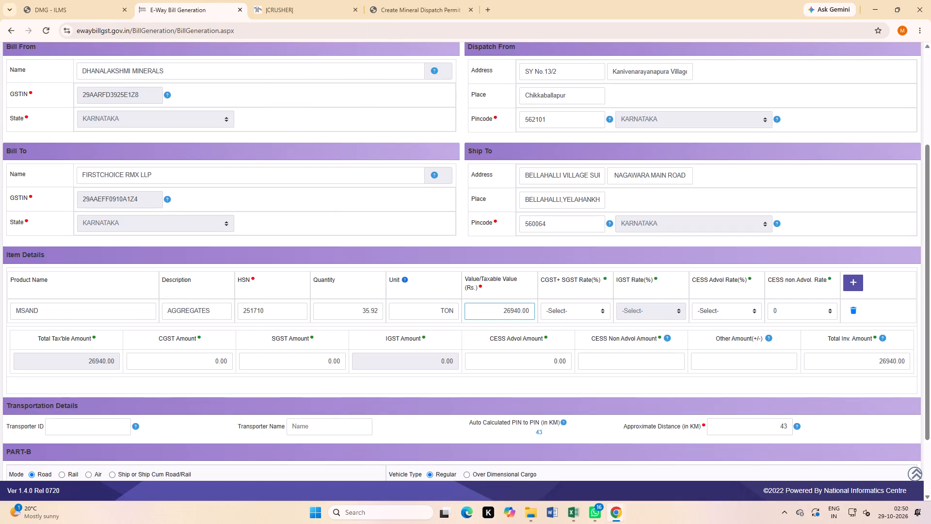
# Set the MSAND item's CGST+SGST rate to 2.500 + 2.500.
pyautogui.click(564, 312)
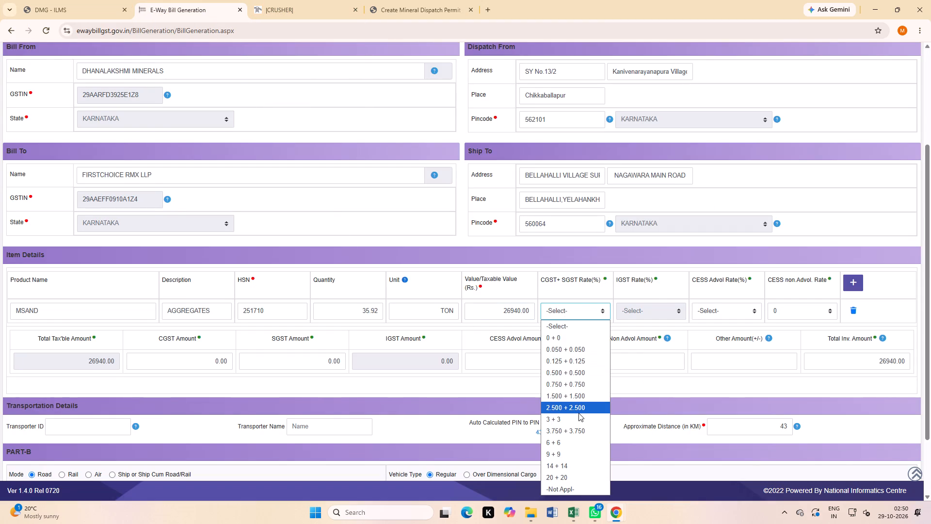
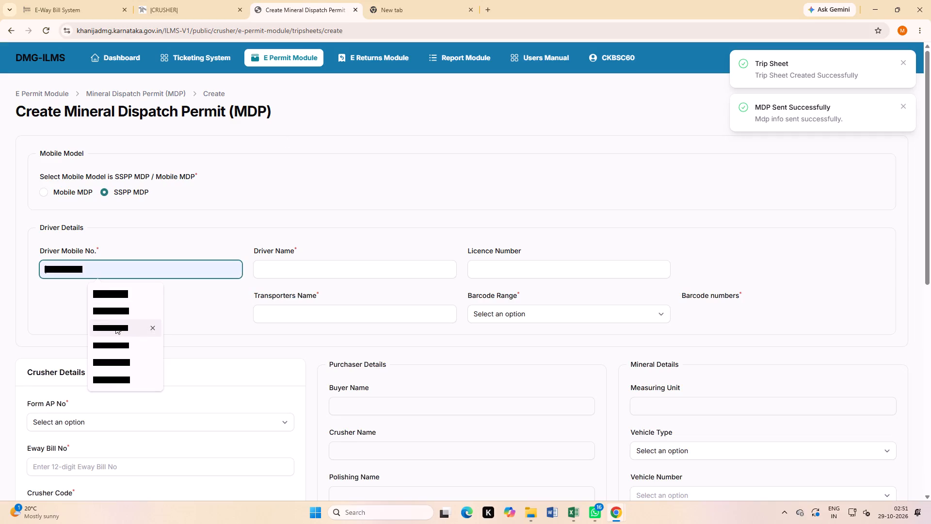
# Enter the driver's mobile number and set the driver name to DRIVER in the new Mineral Dispatch Permit.
pyautogui.click(115, 326)
pyautogui.moveTo(75, 270); pyautogui.dragTo(100, 269)
pyautogui.write('1122')
pyautogui.click(345, 265)
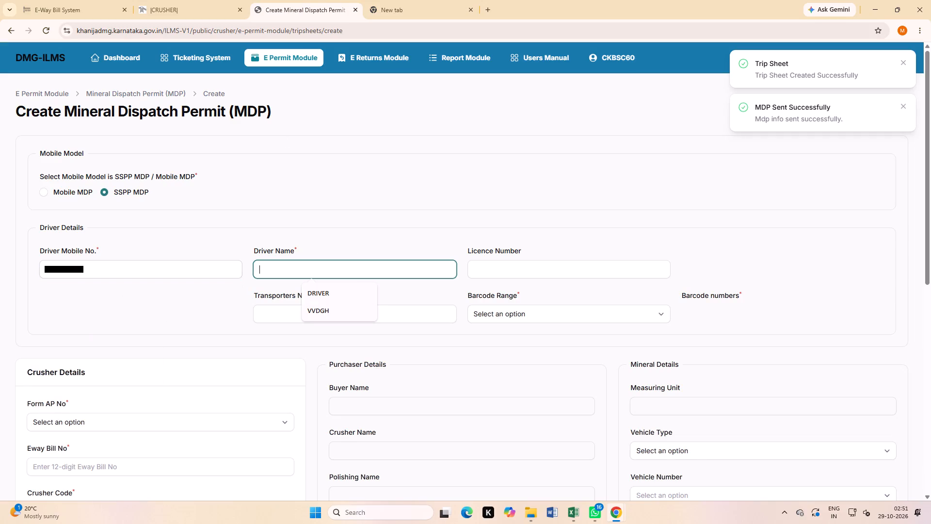
pyautogui.click(339, 297)
pyautogui.click(418, 294)
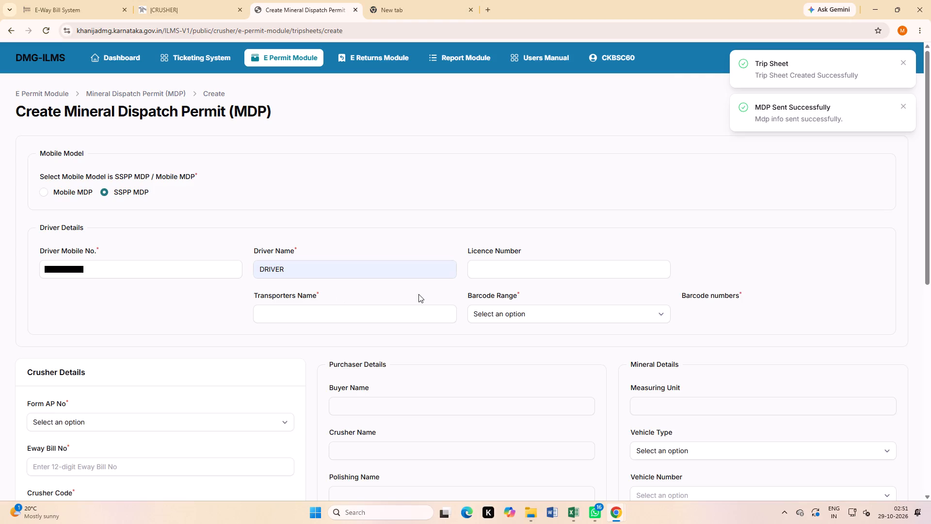
pyautogui.click(538, 312)
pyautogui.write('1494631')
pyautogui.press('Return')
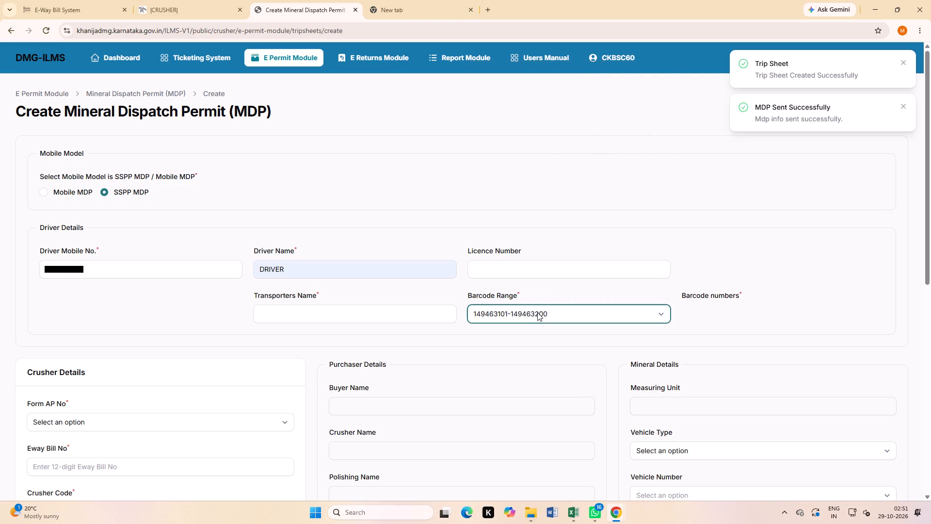
pyautogui.click(54, 374)
pyautogui.scroll(-4, 59, 378)
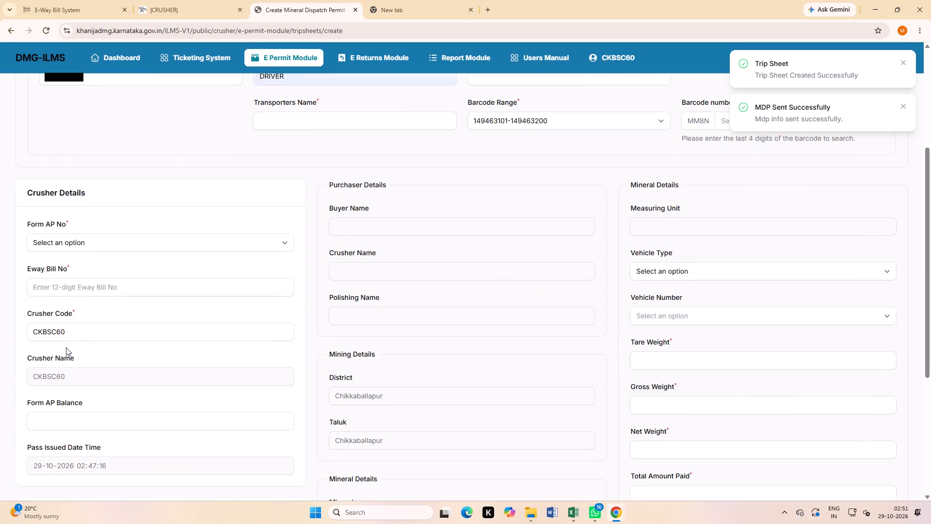
pyautogui.click(72, 235)
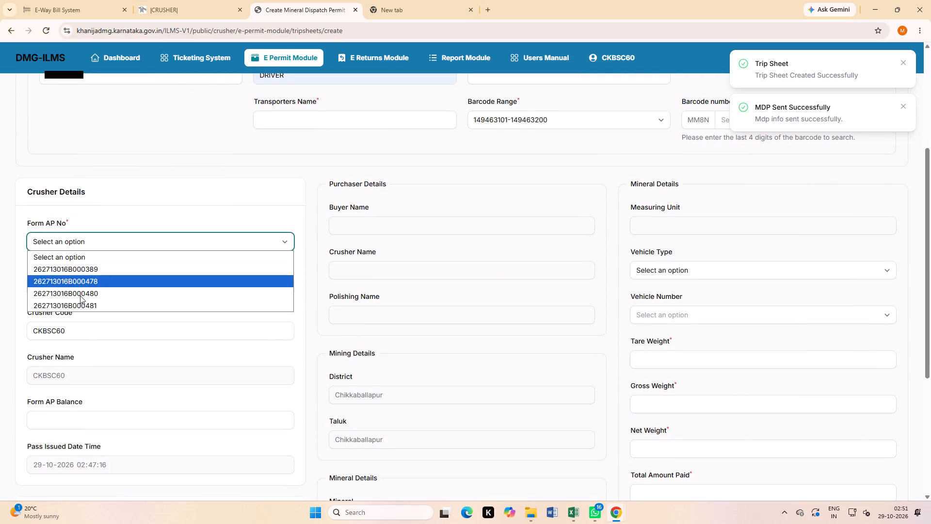
pyautogui.click(84, 285)
pyautogui.click(90, 267)
pyautogui.scroll(-2, 90, 267)
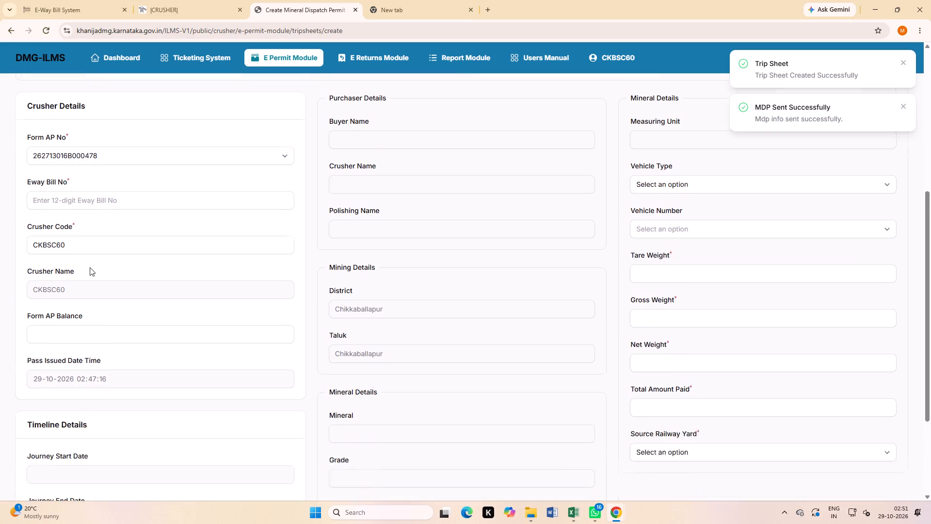
pyautogui.scroll(-2, 90, 267)
pyautogui.scroll(3, 90, 267)
pyautogui.click(97, 241)
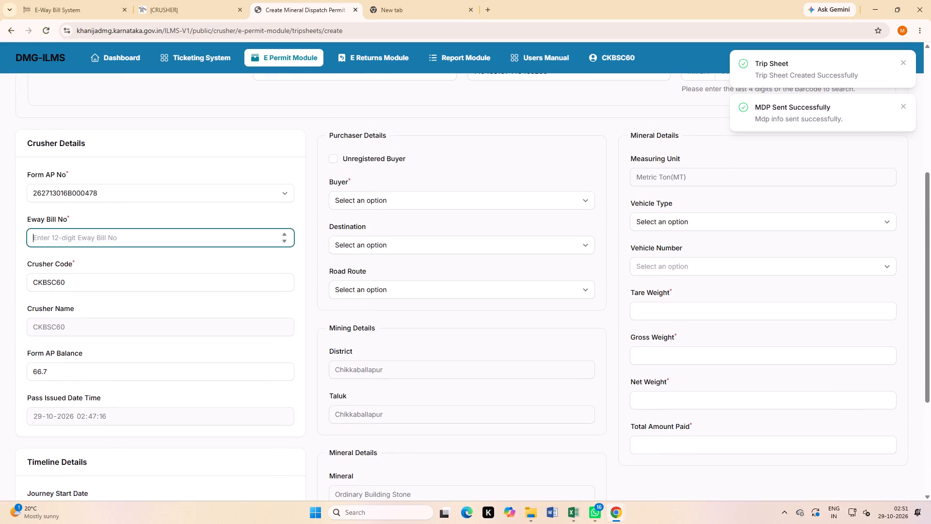
pyautogui.hotkey('ctrl', 'v')
pyautogui.click(102, 264)
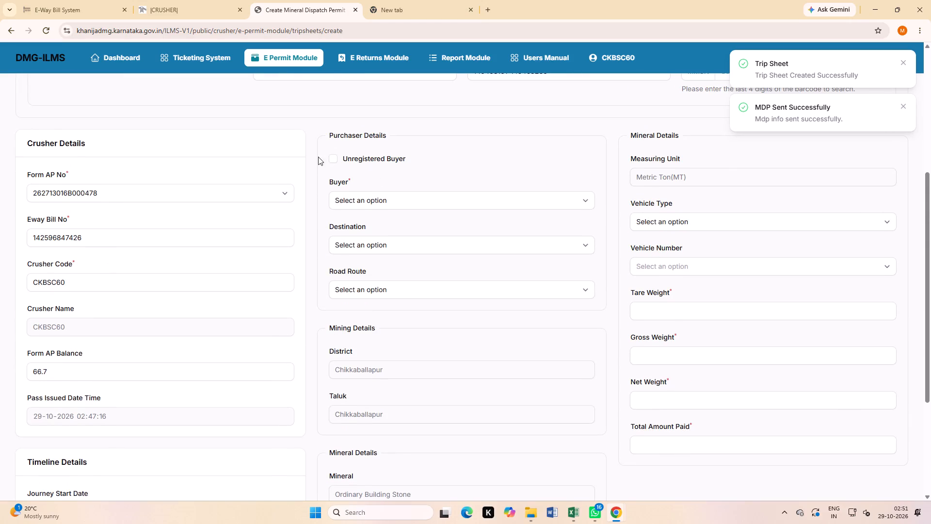
# Mark the purchaser as an unregistered buyer, FIRST CHOICE RMX LLP, with an all-zero ten-digit placeholder as the mobile number.
pyautogui.click(332, 157)
pyautogui.click(388, 205)
pyautogui.click(388, 205)
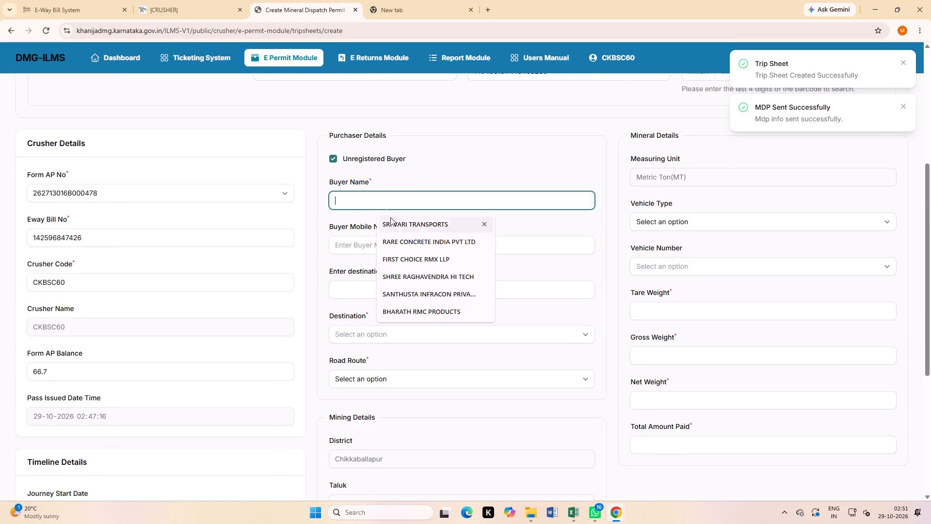
pyautogui.click(403, 262)
pyautogui.click(398, 253)
pyautogui.press('0')
pyautogui.press('0')
pyautogui.press('0')
pyautogui.press('0')
pyautogui.press('0')
pyautogui.press('0')
pyautogui.press('0')
pyautogui.press('0')
pyautogui.press('0')
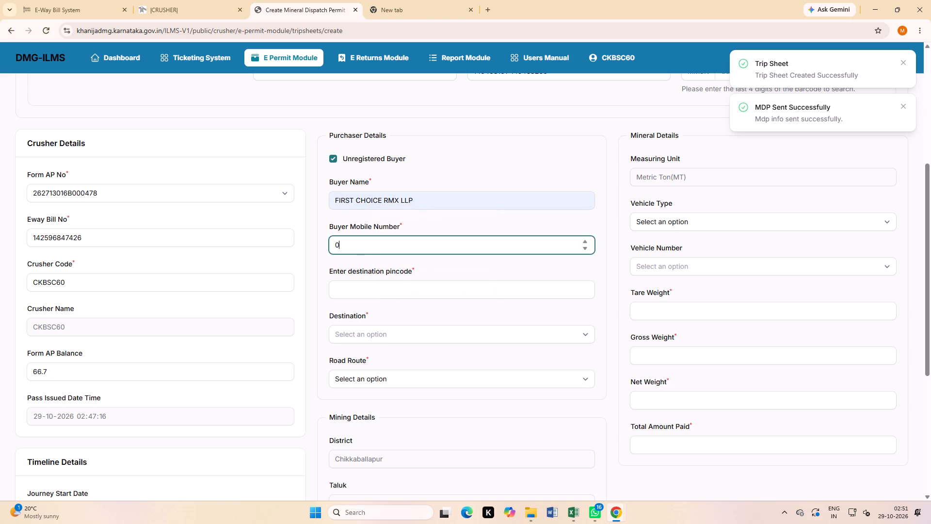
pyautogui.press('0')
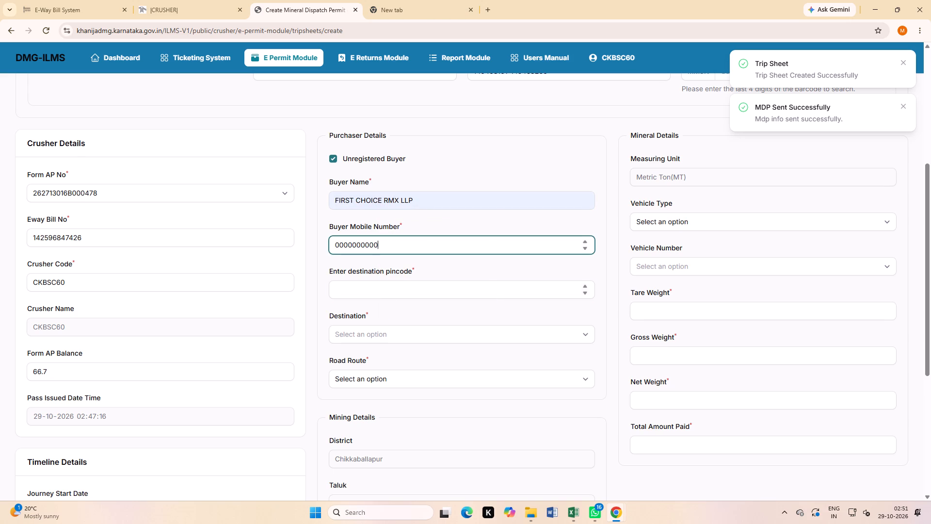
# Set the destination pincode to 560064, the destination to Bellahalli - 560064, and select the road route from Kanivenarayanapuraa (V) to Bangalore.
pyautogui.click(390, 290)
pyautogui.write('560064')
pyautogui.click(389, 333)
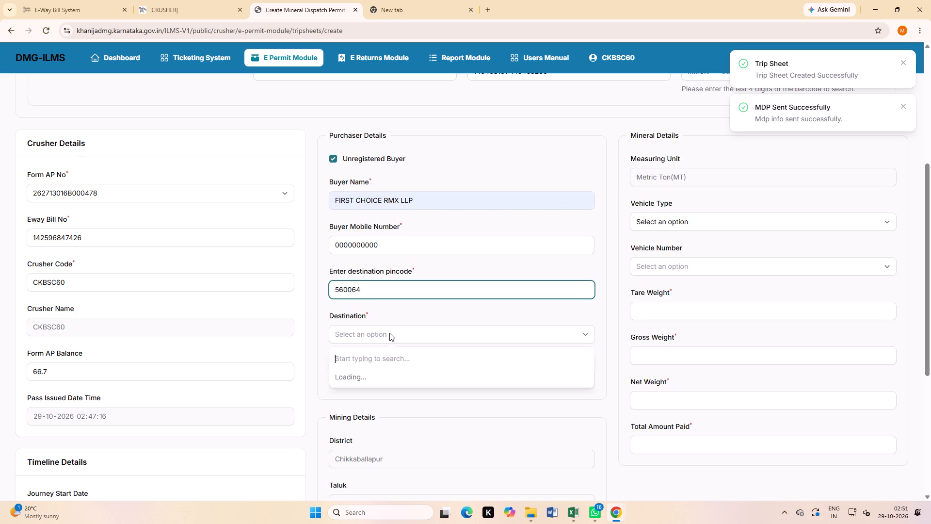
pyautogui.click(366, 389)
pyautogui.click(369, 380)
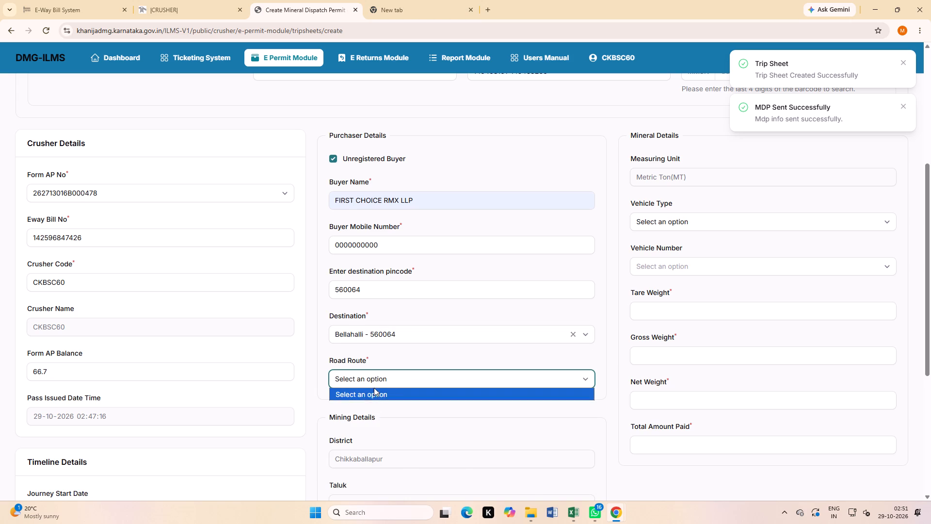
pyautogui.click(393, 493)
pyautogui.click(395, 397)
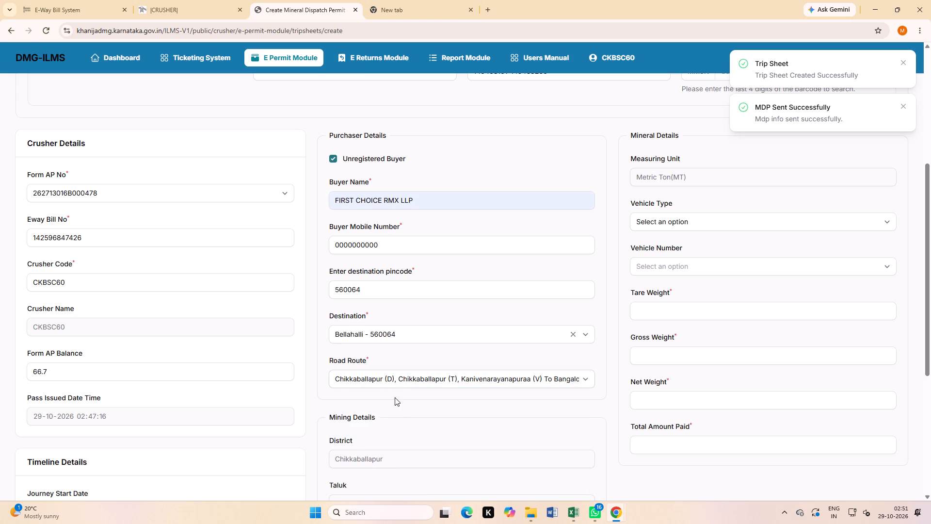
pyautogui.click(691, 215)
pyautogui.click(680, 282)
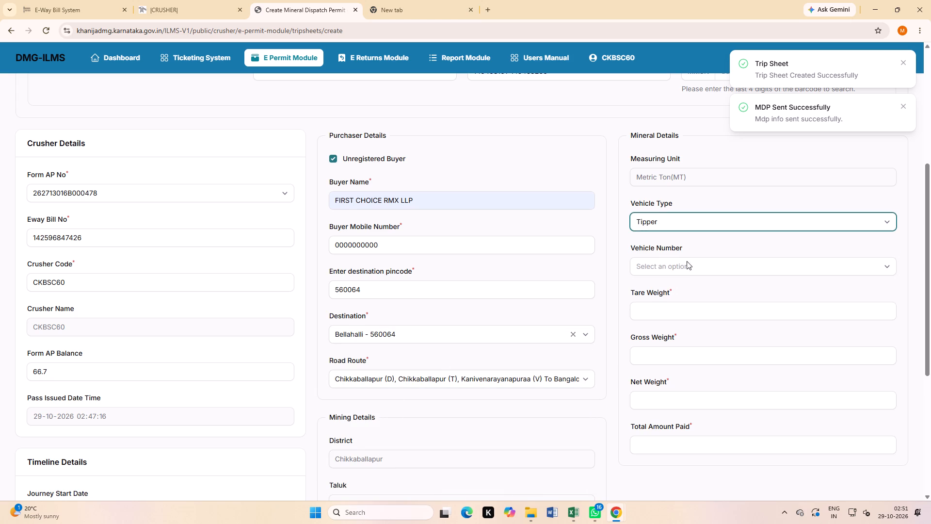
pyautogui.click(686, 265)
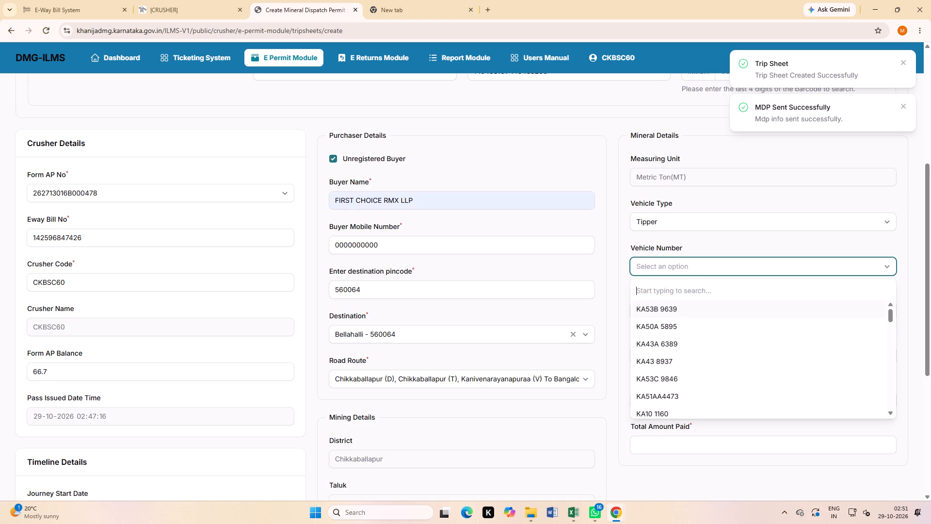
pyautogui.write('1624')
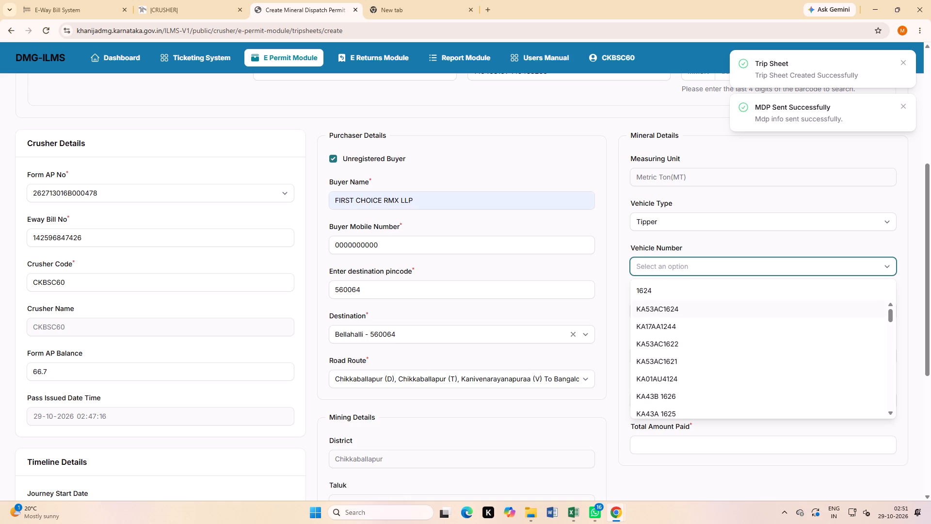
pyautogui.click(671, 309)
pyautogui.click(683, 291)
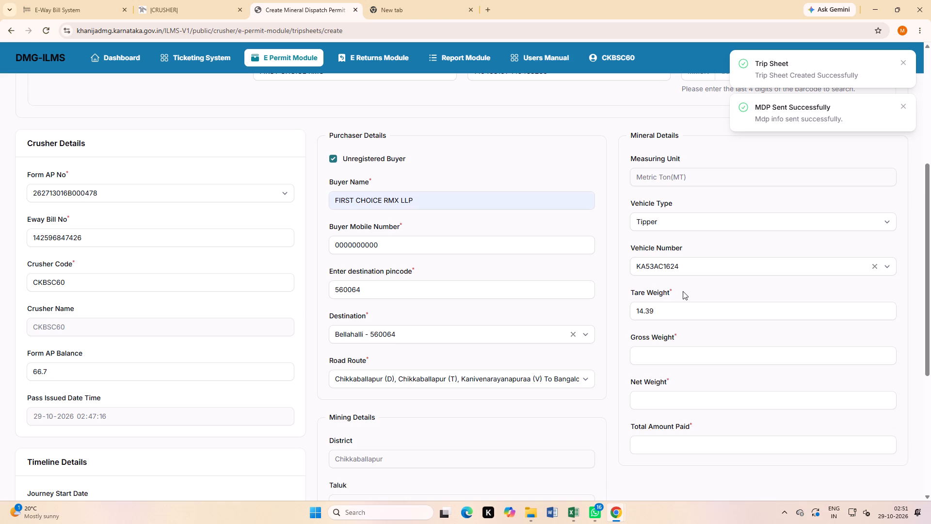
# Set the vehicle's gross weight to 50.31.
pyautogui.scroll(-1, 683, 291)
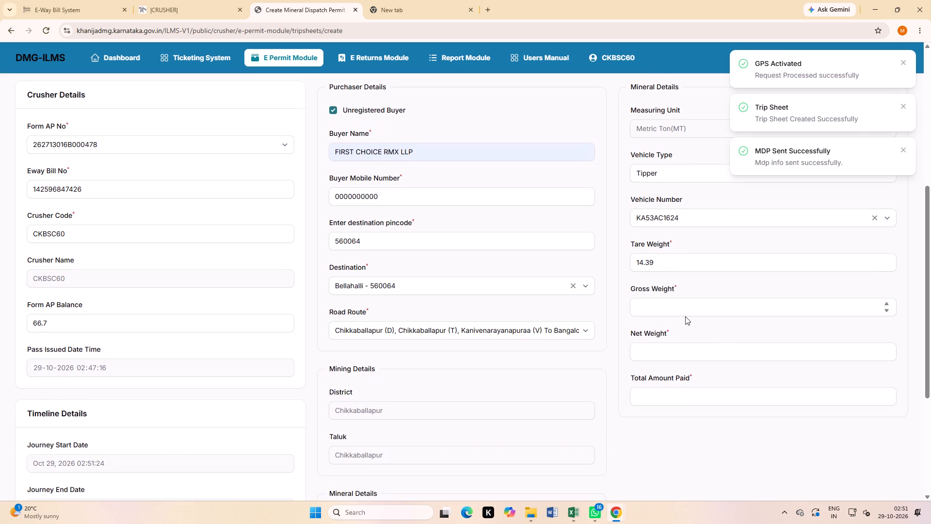
pyautogui.click(687, 310)
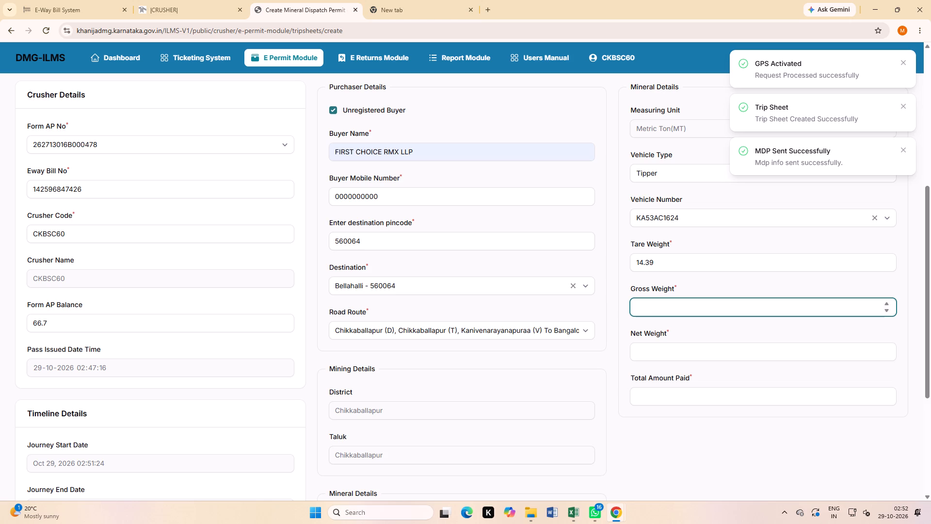
pyautogui.write('50.31')
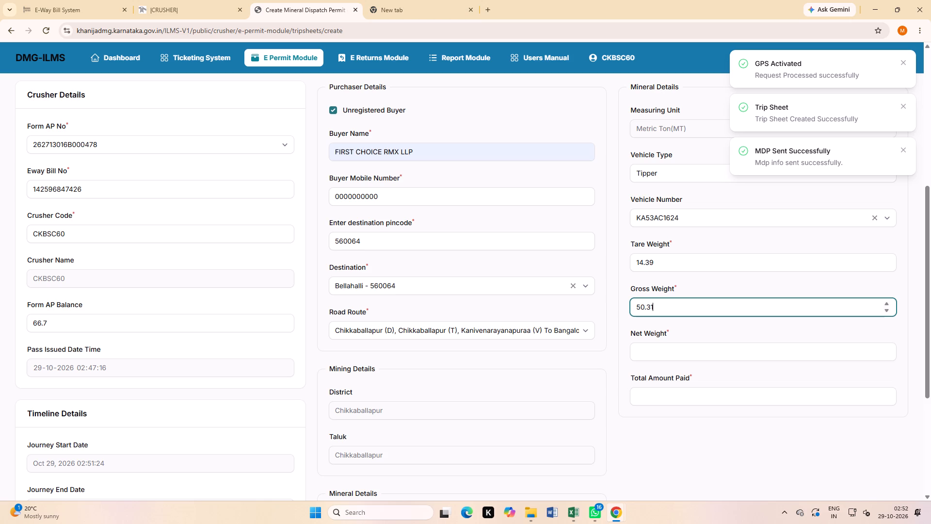
pyautogui.click(689, 320)
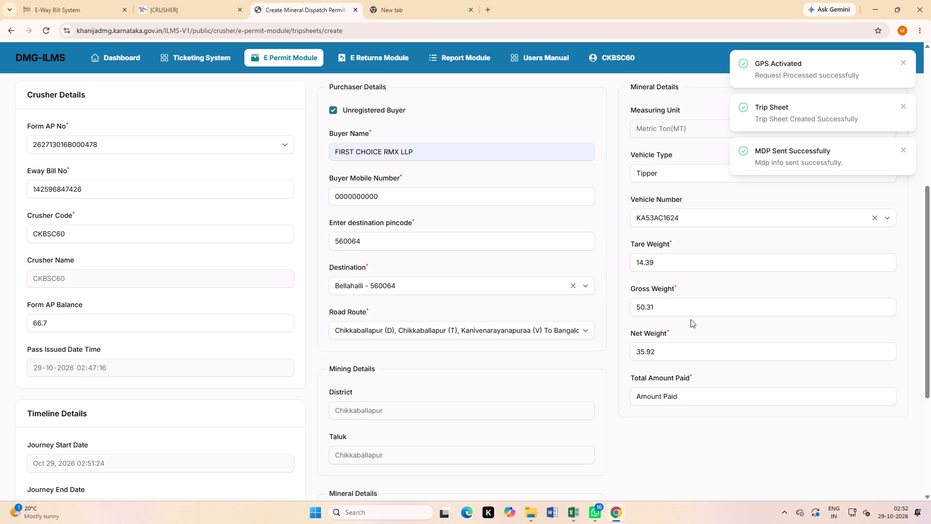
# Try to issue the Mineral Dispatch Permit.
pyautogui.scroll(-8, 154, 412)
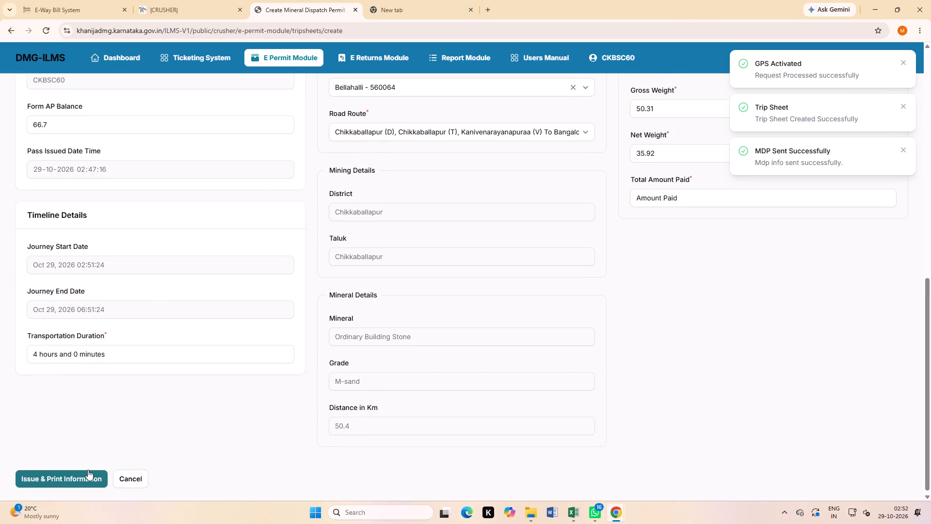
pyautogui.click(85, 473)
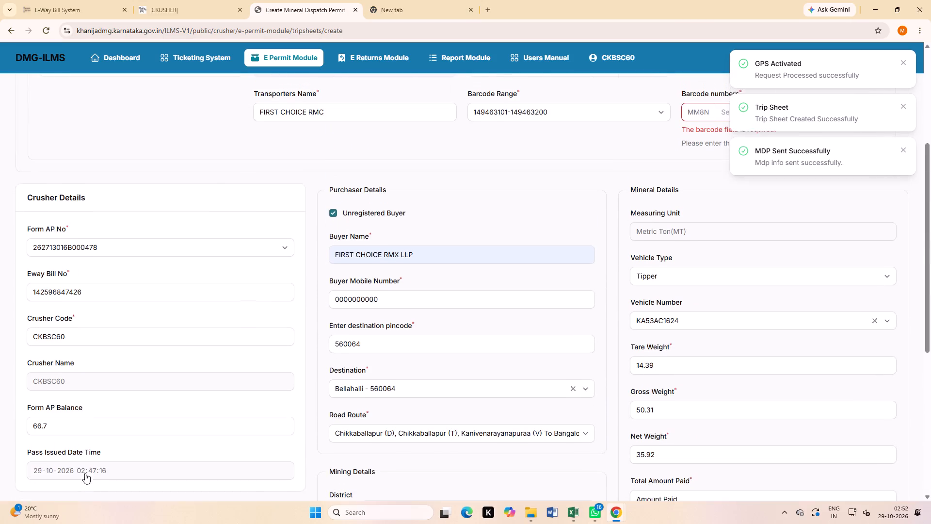
pyautogui.scroll(2, 622, 276)
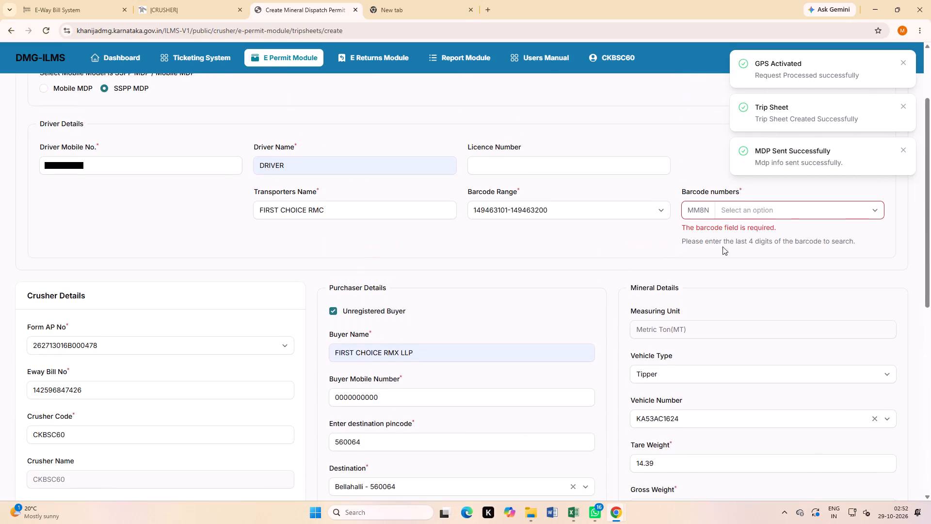
pyautogui.click(761, 205)
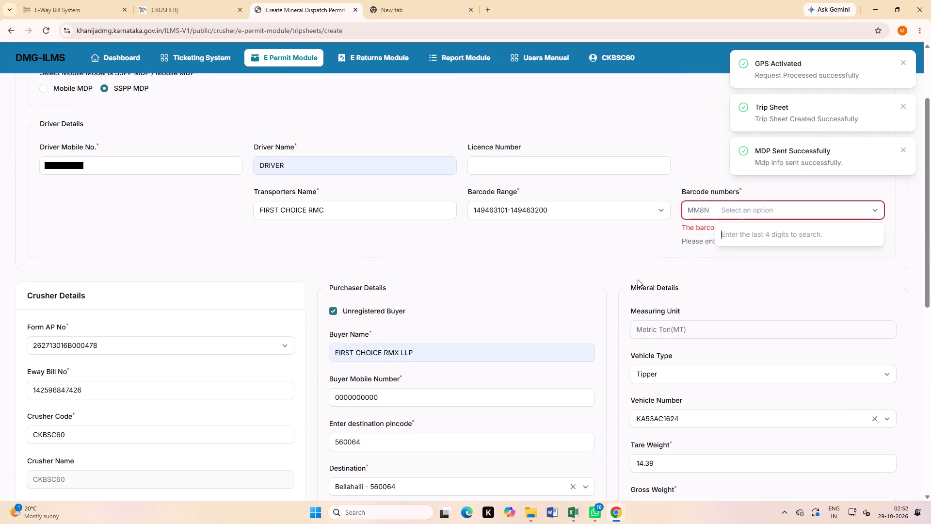
pyautogui.write('31')
pyautogui.write('74')
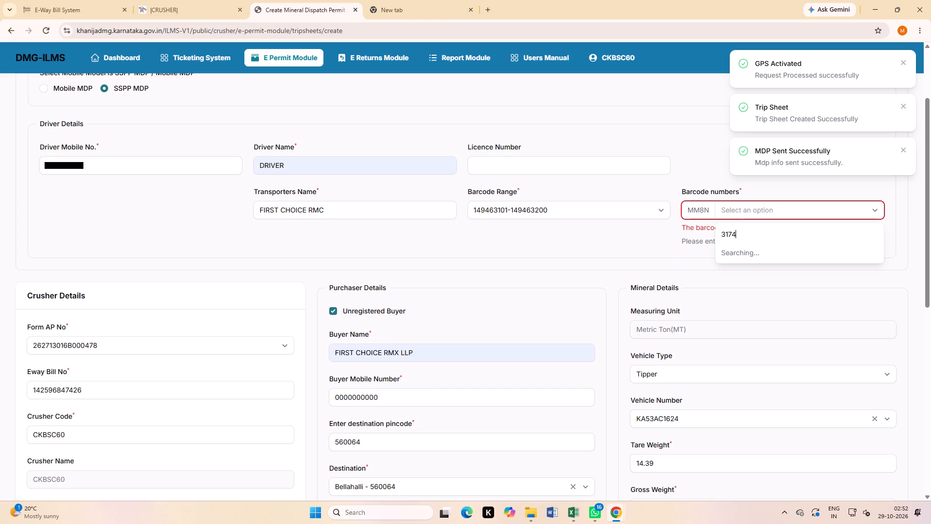
pyautogui.click(760, 249)
pyautogui.click(722, 248)
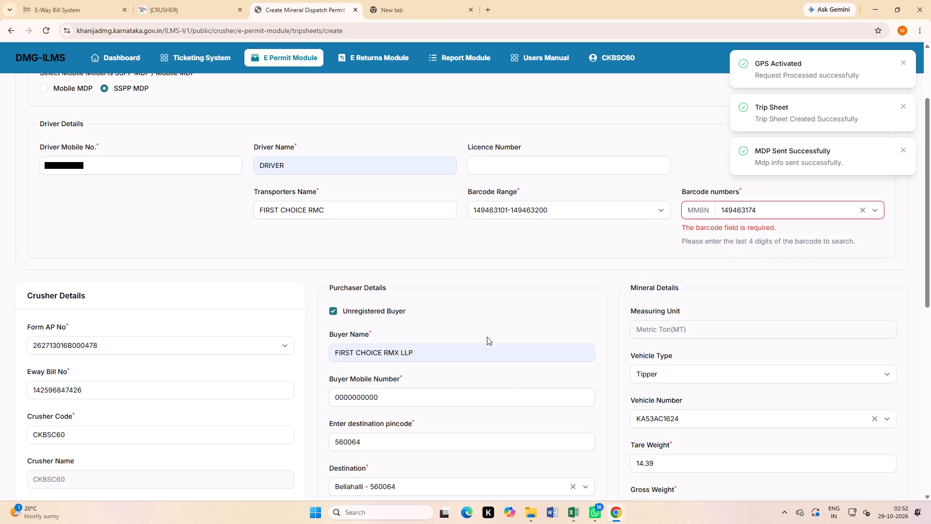
# Issue the completed Mineral Dispatch Permit for printing.
pyautogui.scroll(-9, 412, 346)
pyautogui.scroll(-6, 151, 478)
pyautogui.click(102, 474)
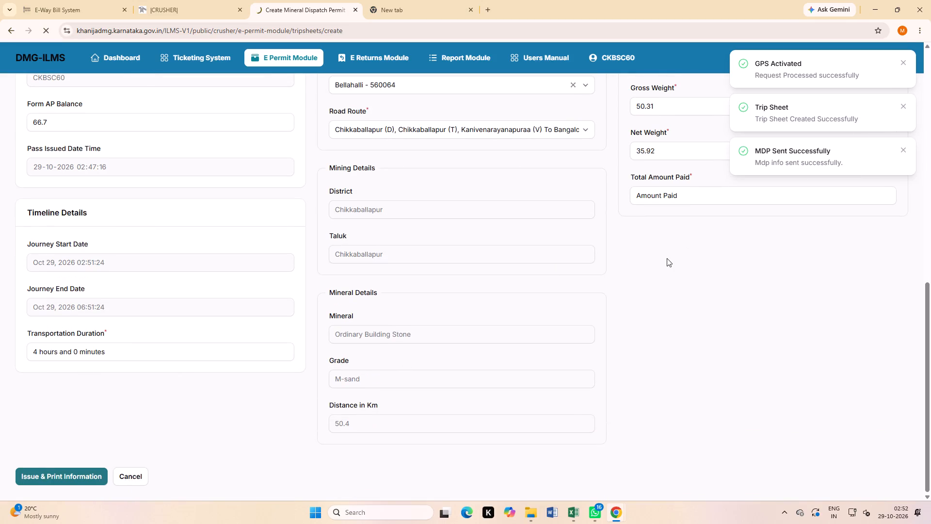
# Print the Mineral Dispatch Permit in landscape layout.
pyautogui.click(722, 189)
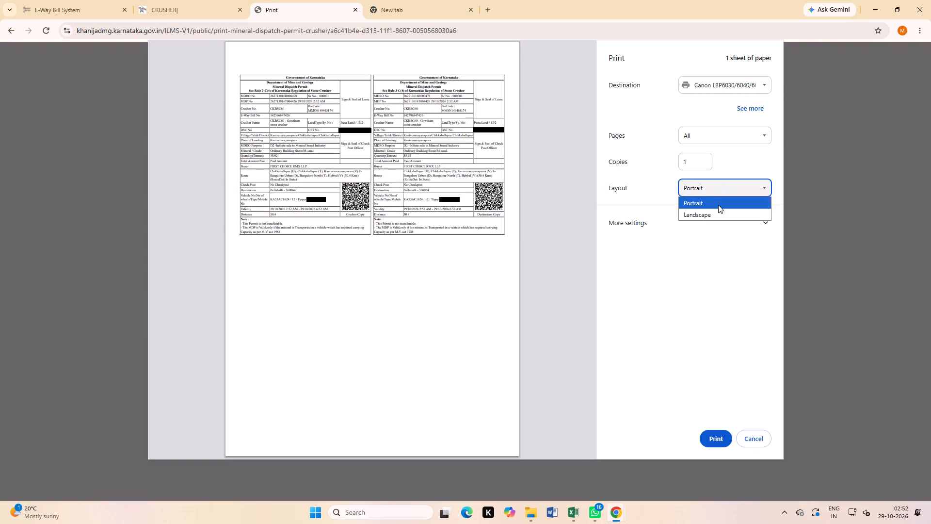
pyautogui.click(719, 213)
pyautogui.click(709, 435)
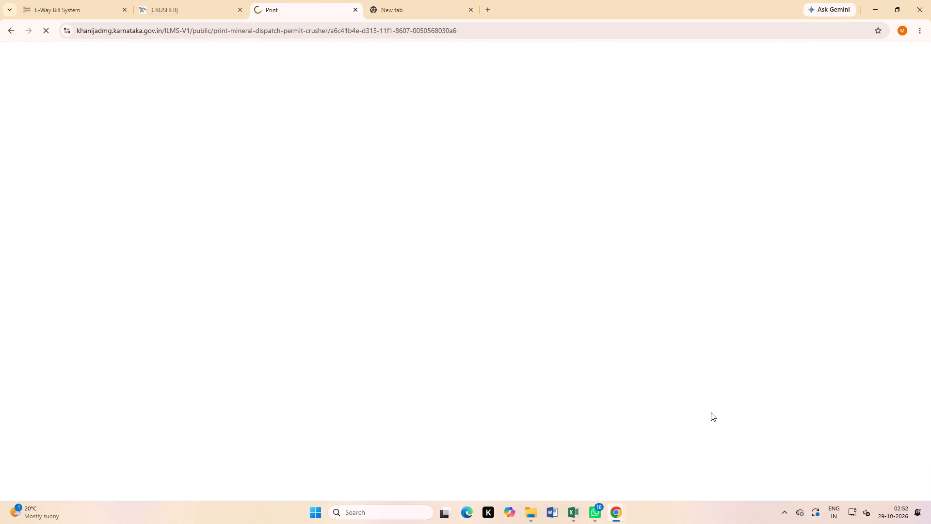
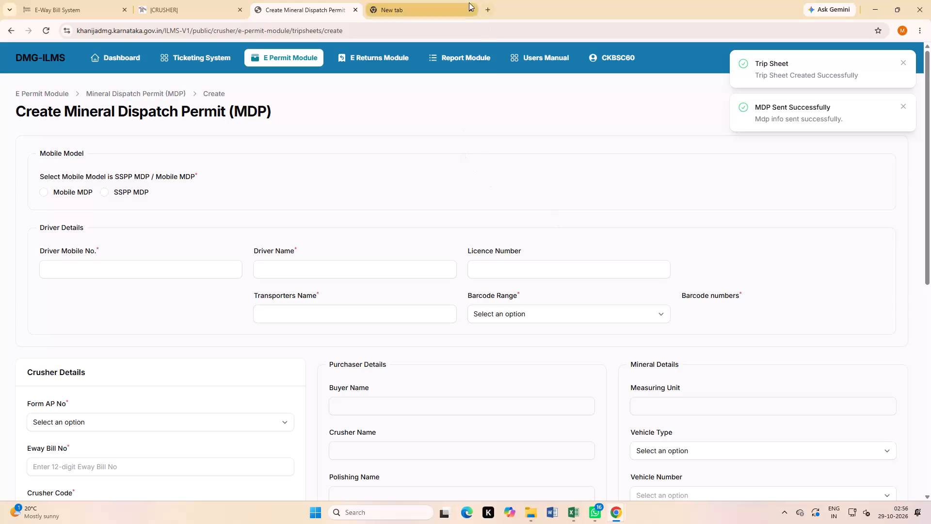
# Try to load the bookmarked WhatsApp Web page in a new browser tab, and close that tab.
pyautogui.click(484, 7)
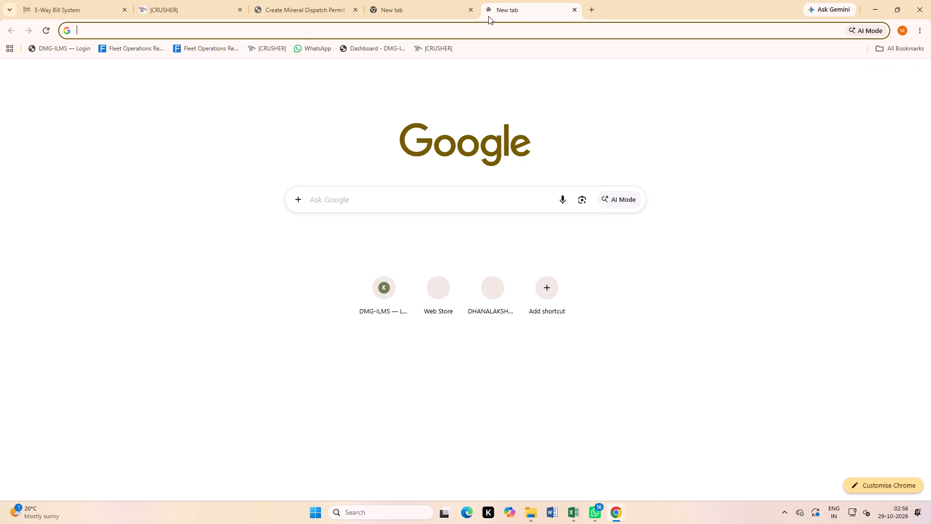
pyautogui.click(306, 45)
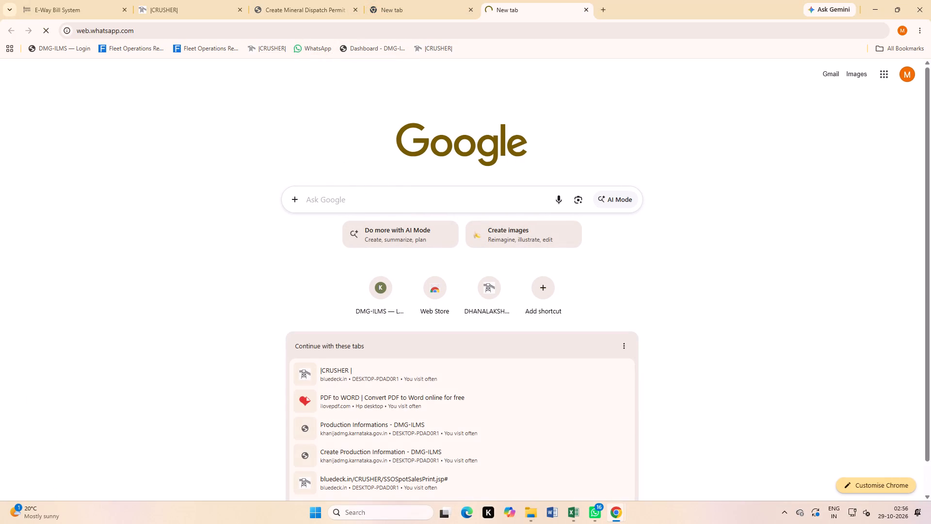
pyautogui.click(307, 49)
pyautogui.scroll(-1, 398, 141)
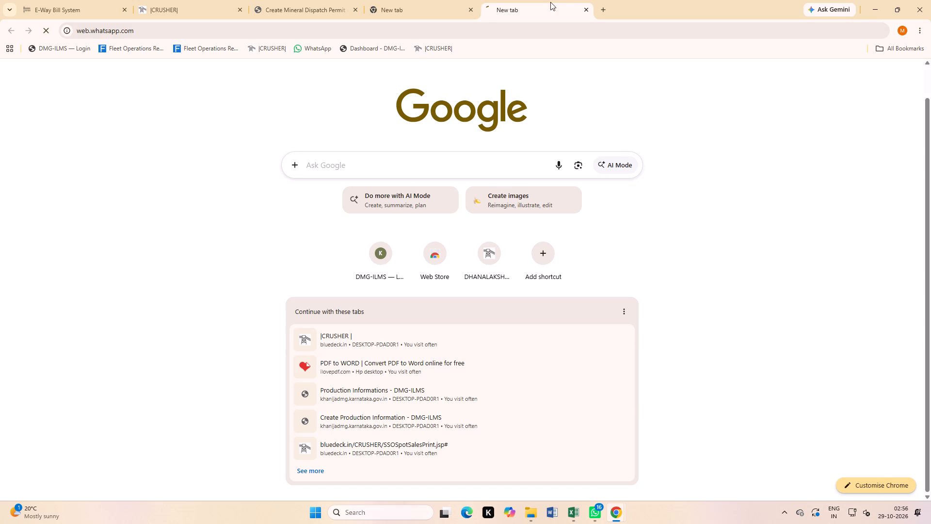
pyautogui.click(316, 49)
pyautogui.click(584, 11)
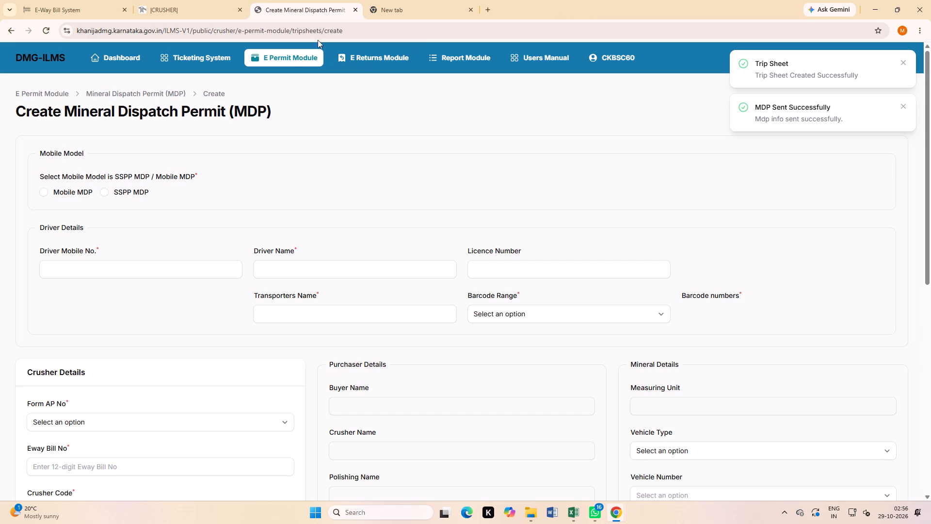
# Open WhatsApp Web in a fresh browser tab, using the saved bookmark or a Google search.
pyautogui.click(488, 4)
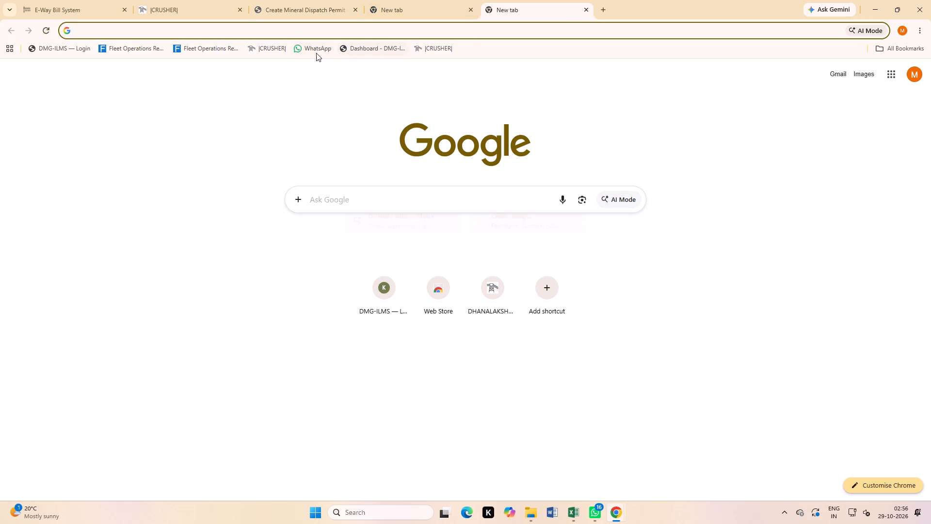
pyautogui.click(316, 53)
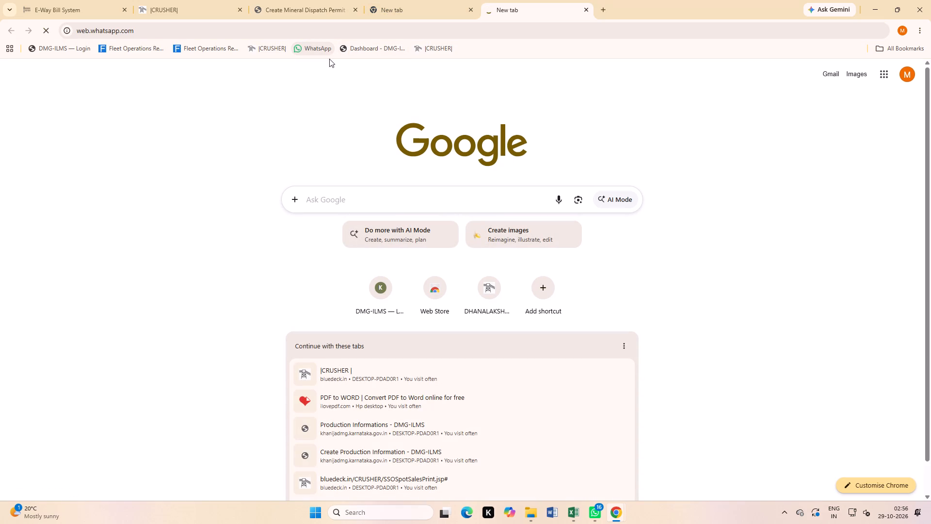
pyautogui.click(365, 202)
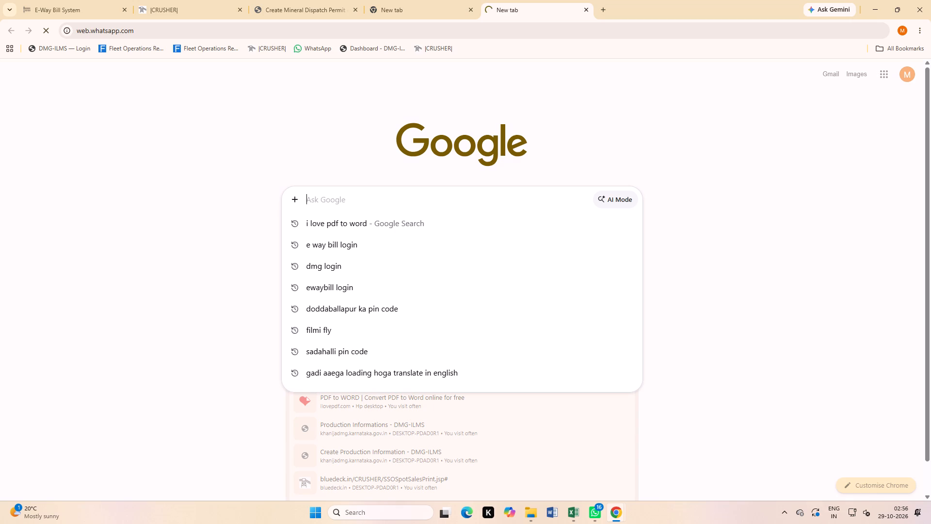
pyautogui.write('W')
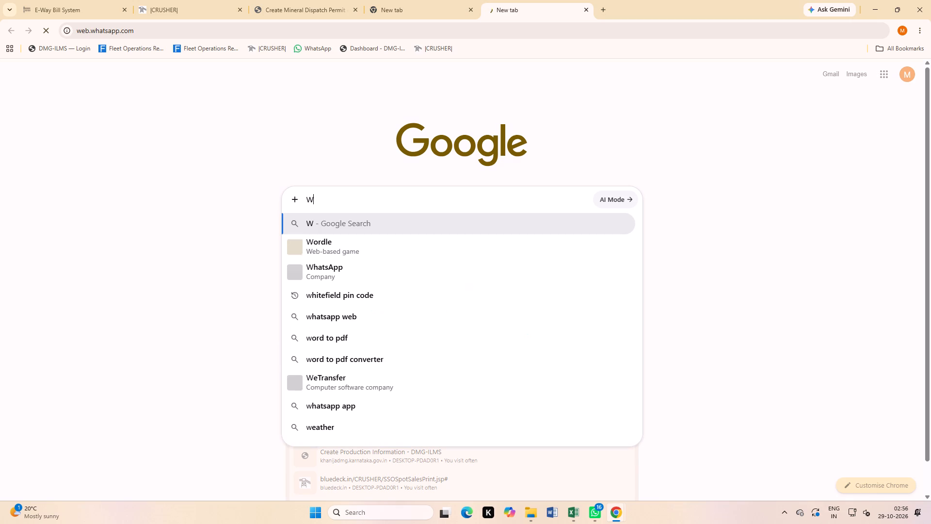
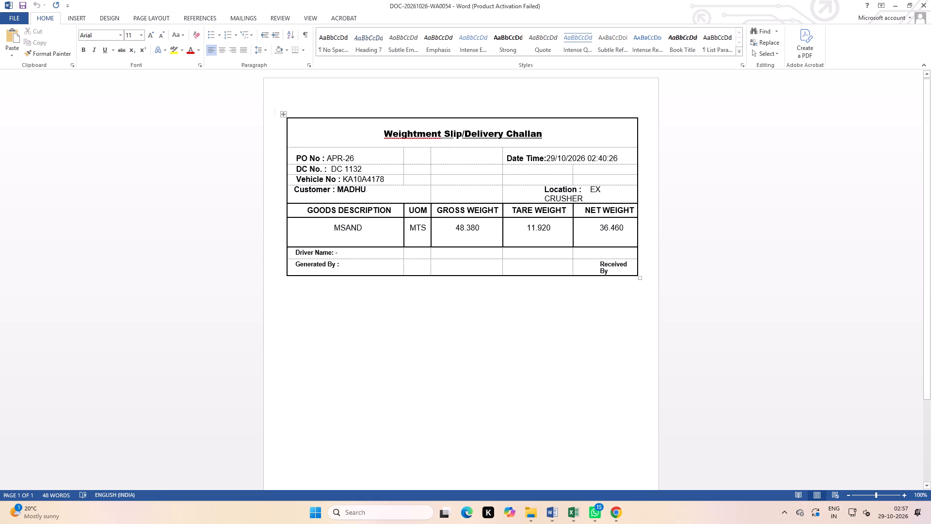
pyautogui.hotkey('ctrl', 'p')
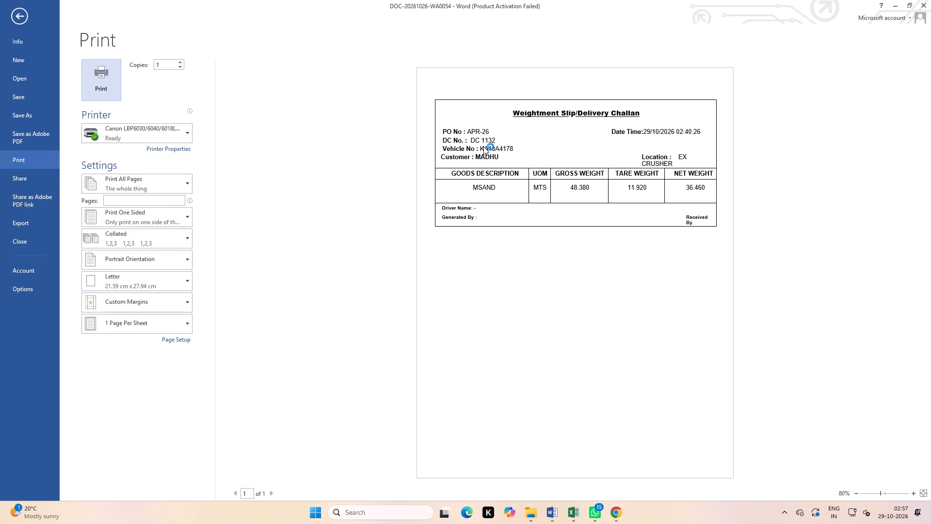
pyautogui.click(178, 60)
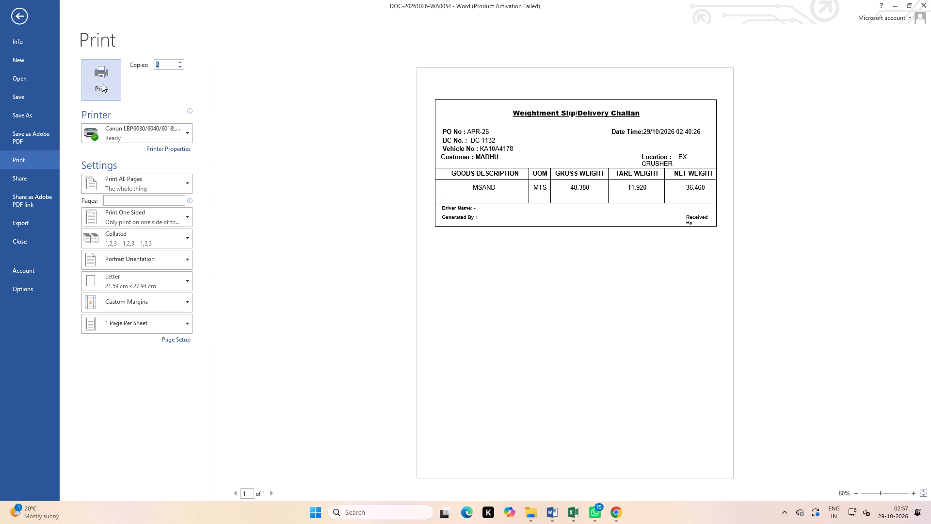
pyautogui.click(102, 83)
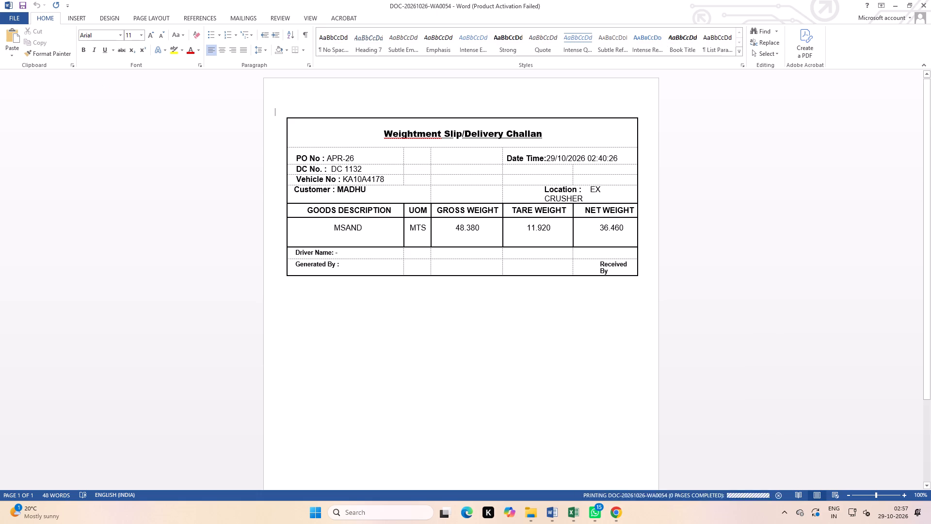
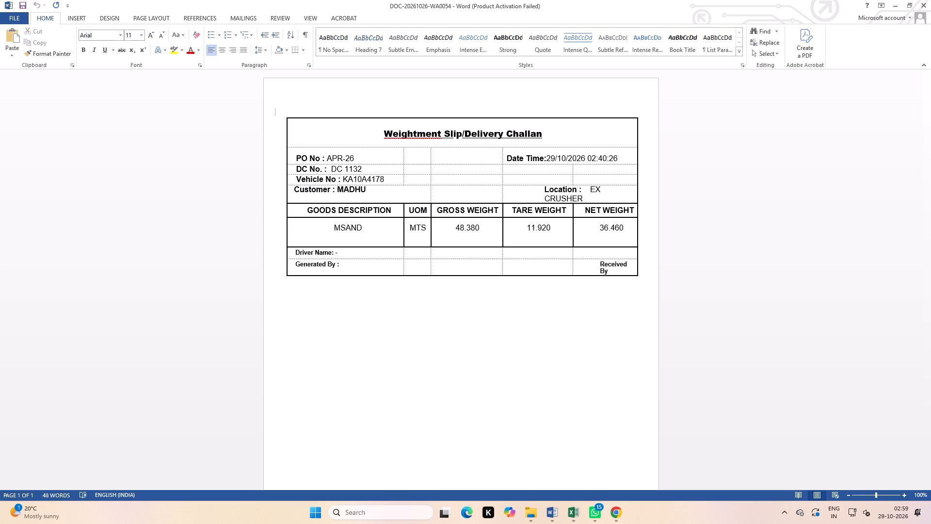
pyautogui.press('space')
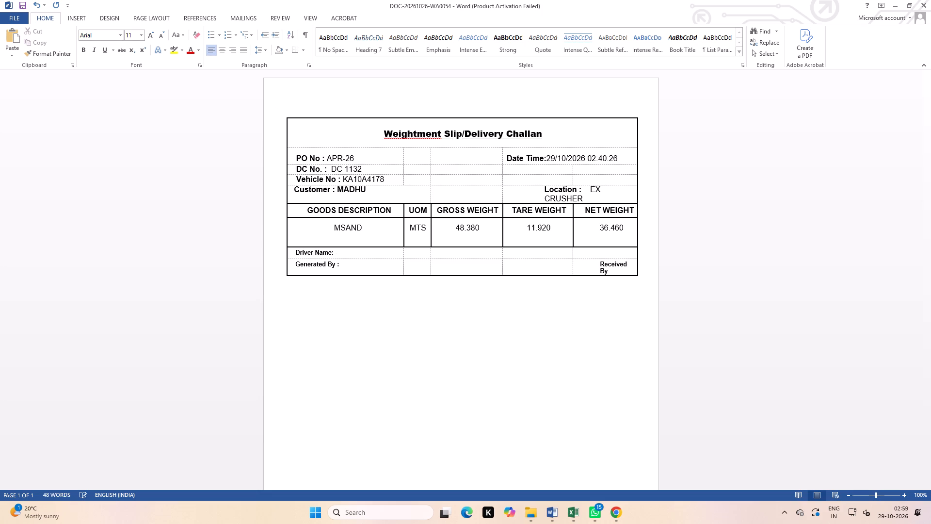
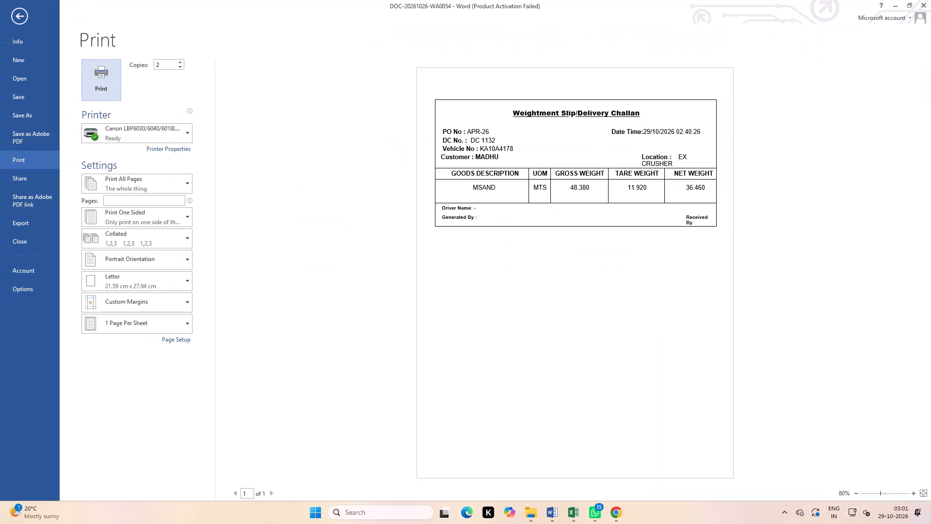
# Print two copies of the weightment slip/delivery challan DC 1132 on the Canon LBP6030/6040/6018L printer.
pyautogui.press('Return')
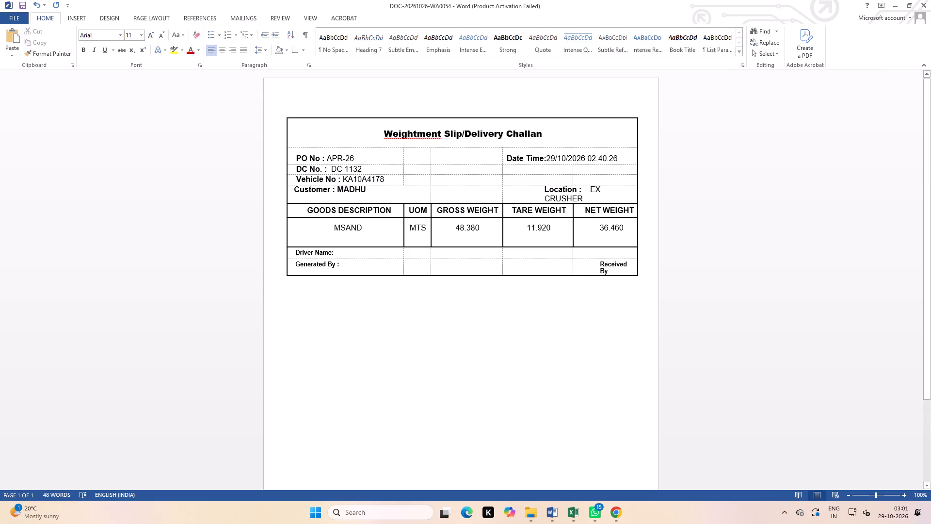
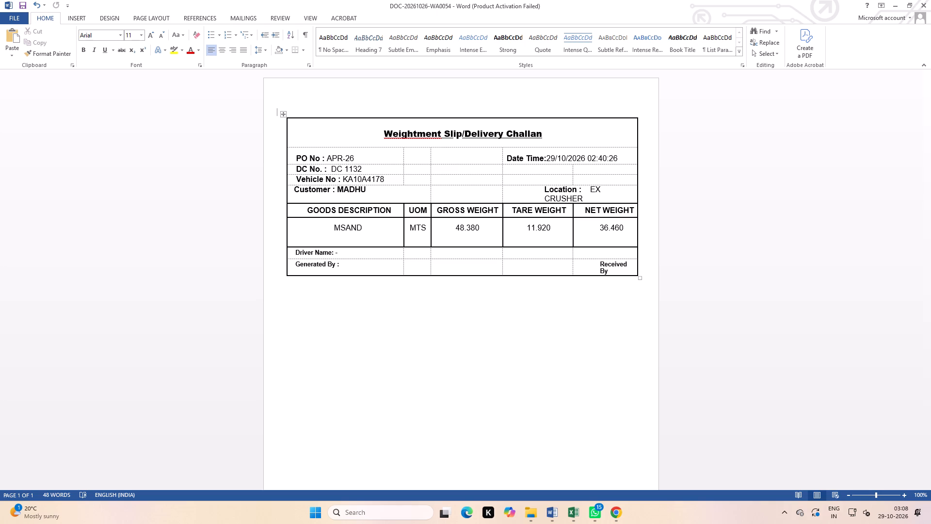
pyautogui.hotkey('ctrl', 'p')
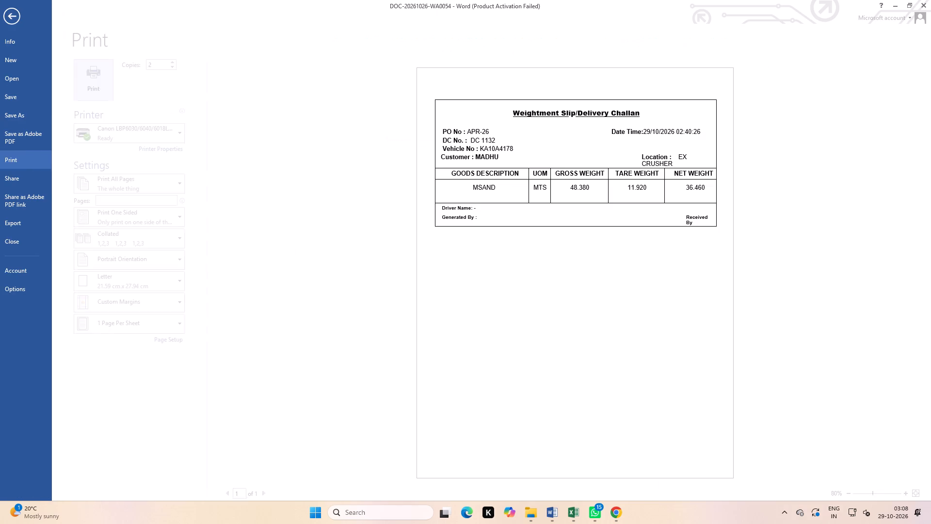
pyautogui.press('Return')
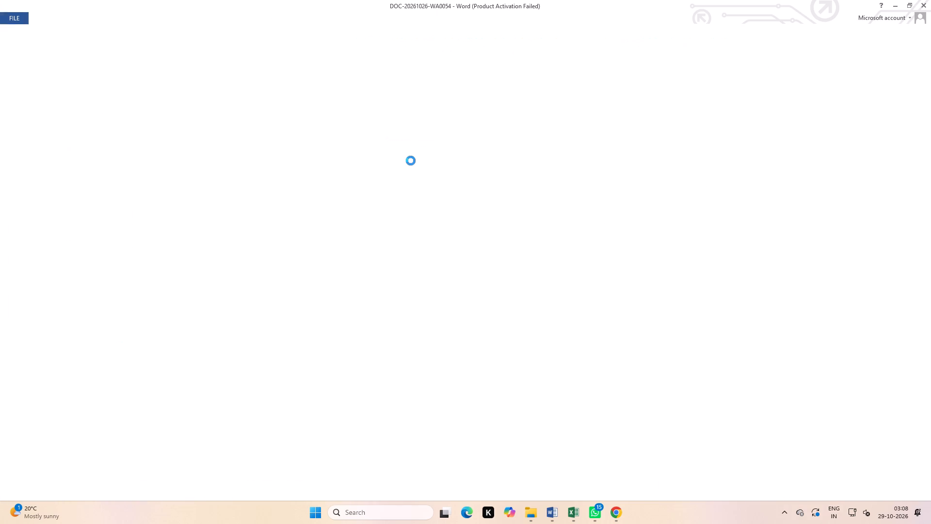